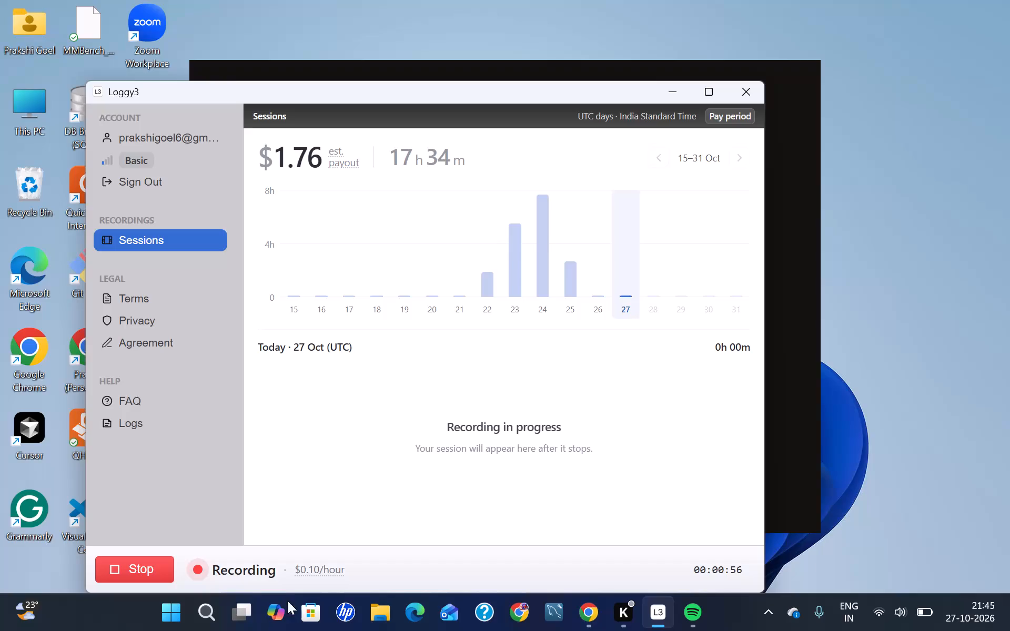
Switch to the Canva certificate design in Google Chrome and look through the guest-of-honour certificates on its four pages.
{"action": "left_click", "coordinate": [588, 626]}
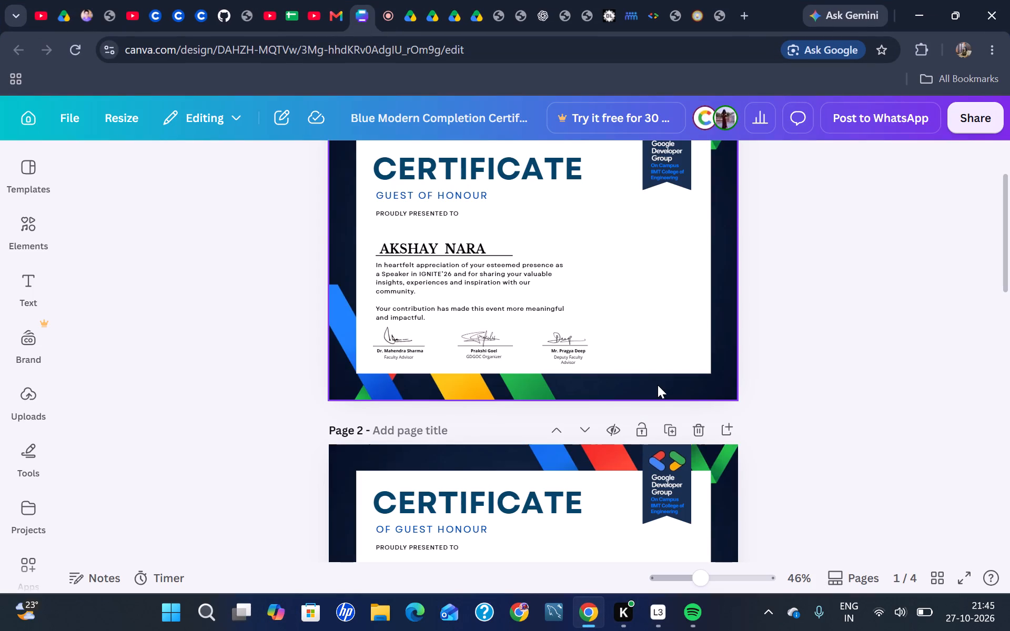
{"action": "scroll", "coordinate": [658, 385], "scroll_direction": "up", "scroll_amount": 4}
{"action": "scroll", "coordinate": [658, 385], "scroll_direction": "down", "scroll_amount": 5}
{"action": "scroll", "coordinate": [658, 385], "scroll_direction": "right", "scroll_amount": 1}
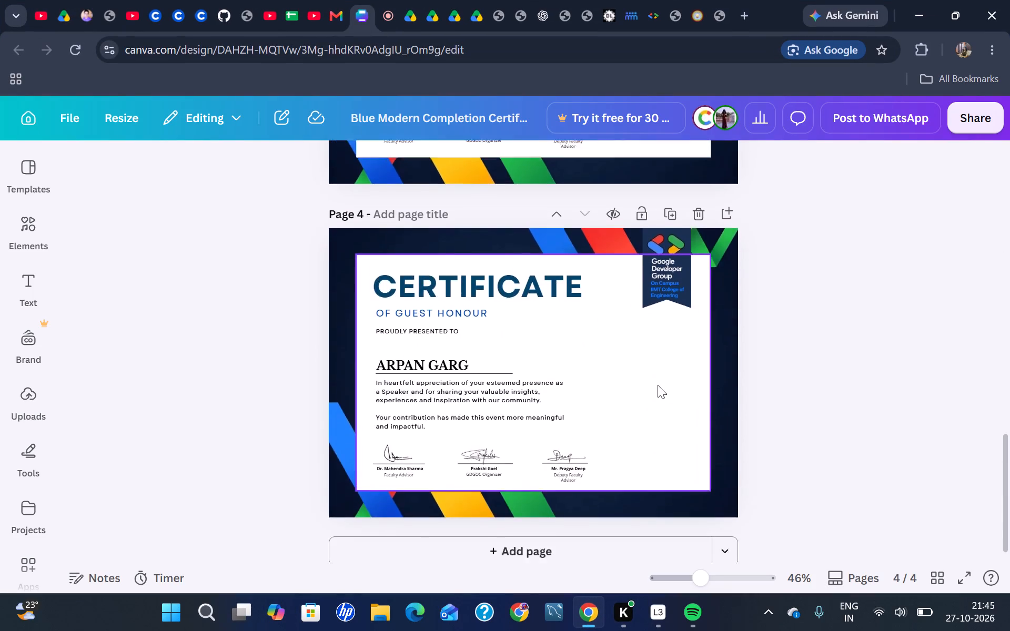
{"action": "scroll", "coordinate": [658, 385], "scroll_direction": "right", "scroll_amount": 1}
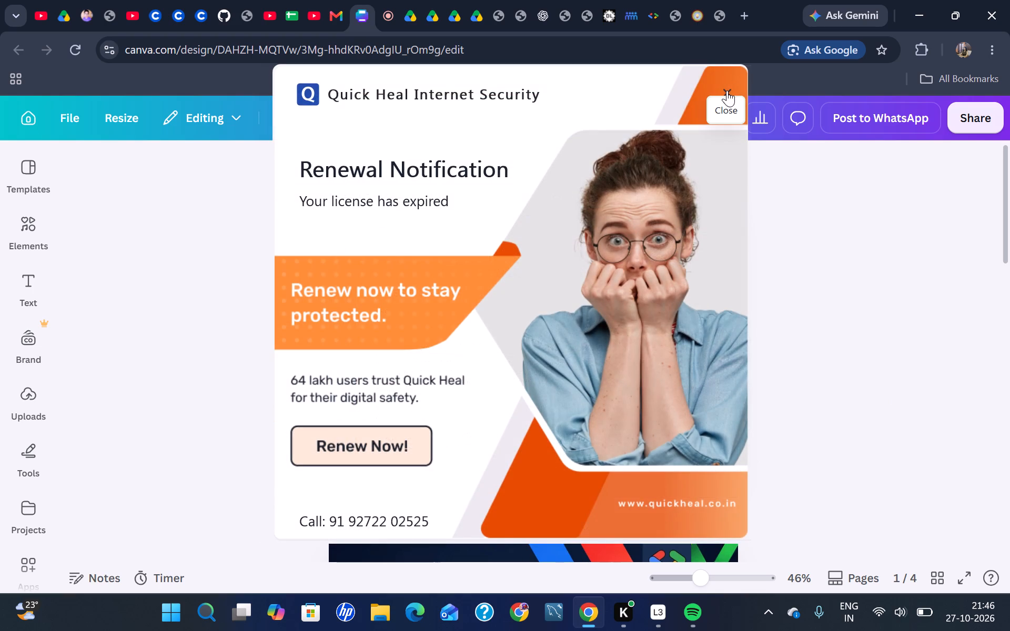
Dismiss the Quick Heal renewal notification covering the certificate design.
{"action": "left_click", "coordinate": [727, 90]}
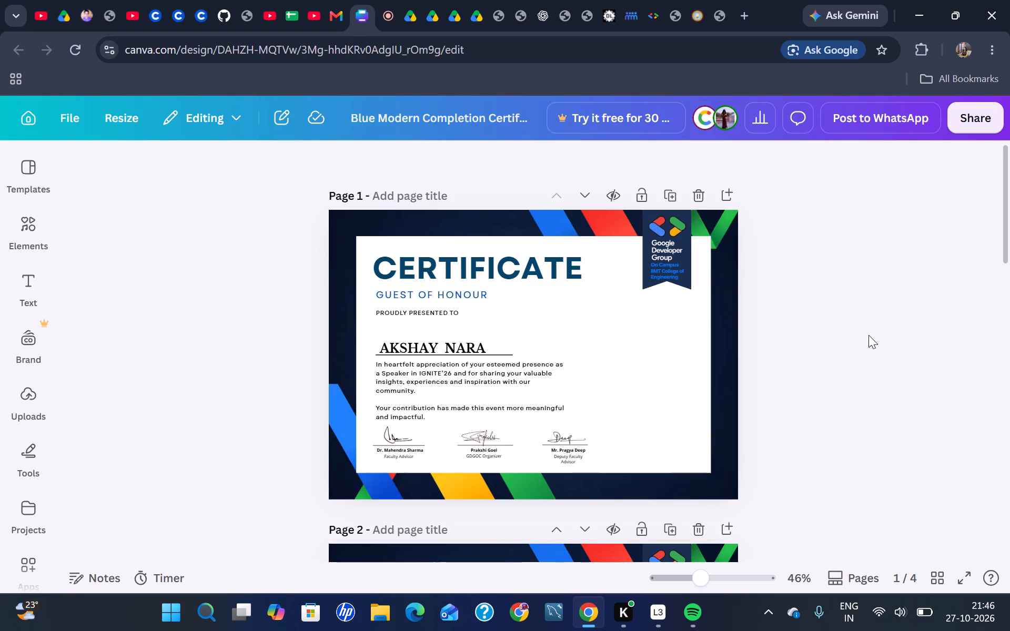
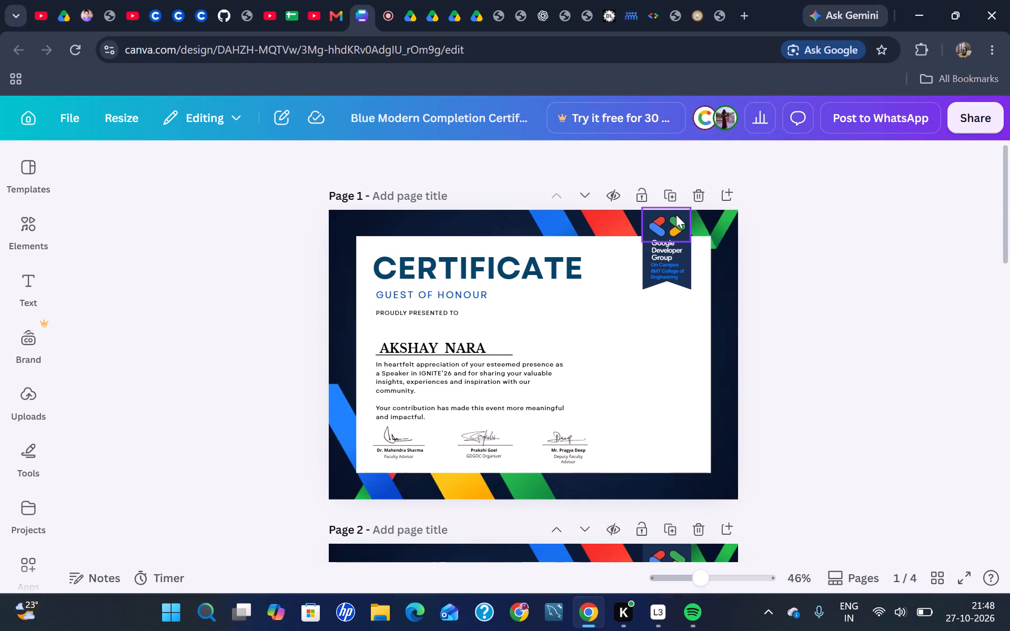
Move the dark blue ribbon on page 1 to the upper-left corner of the white certificate panel.
{"action": "left_click", "coordinate": [712, 233]}
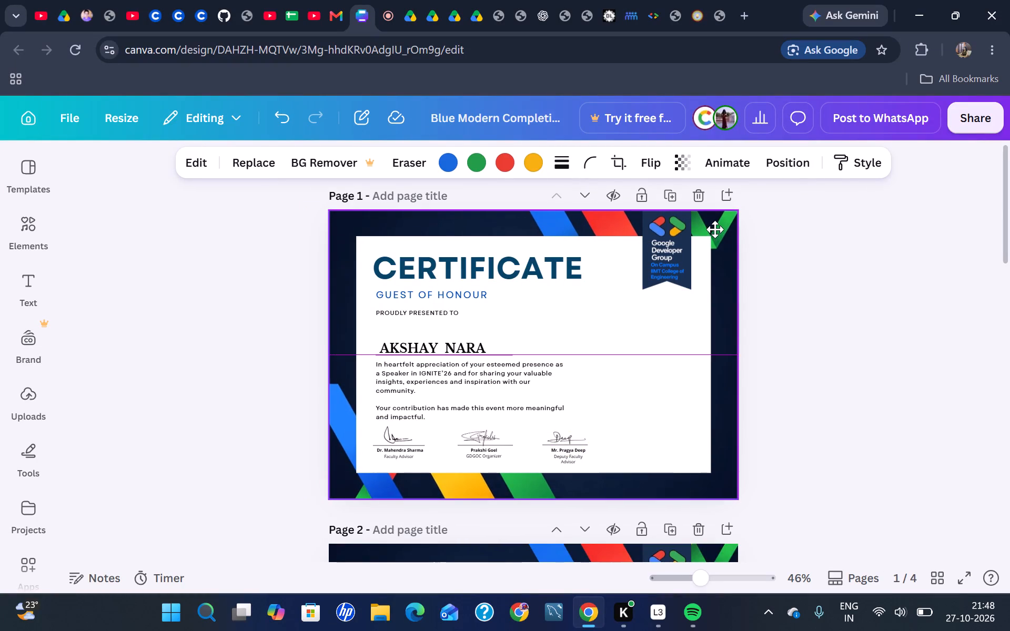
{"action": "left_click", "coordinate": [896, 330]}
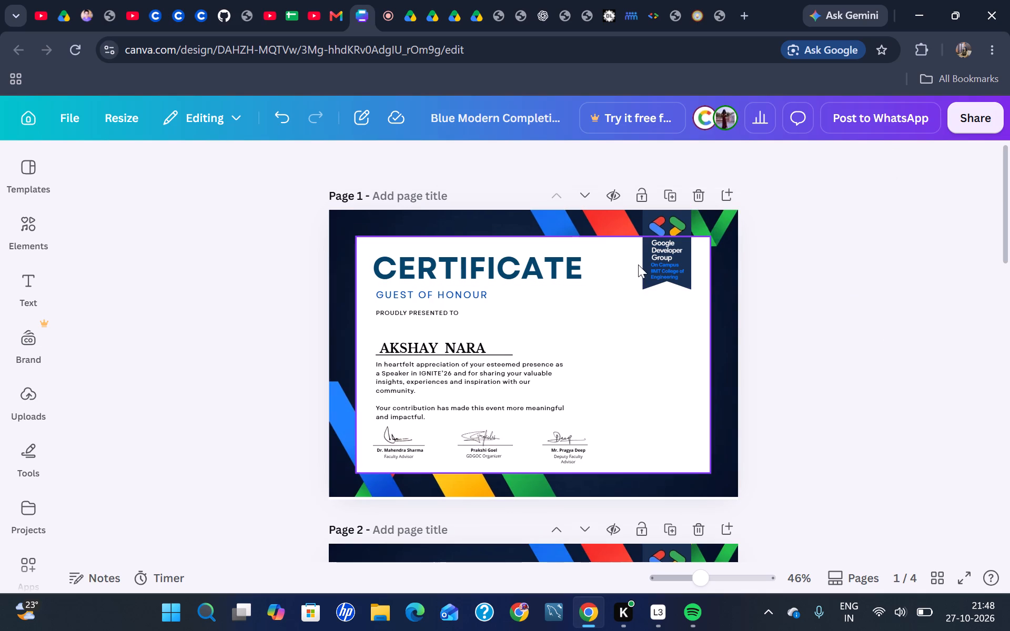
{"action": "left_click_drag", "start_coordinate": [644, 242], "coordinate": [382, 233]}
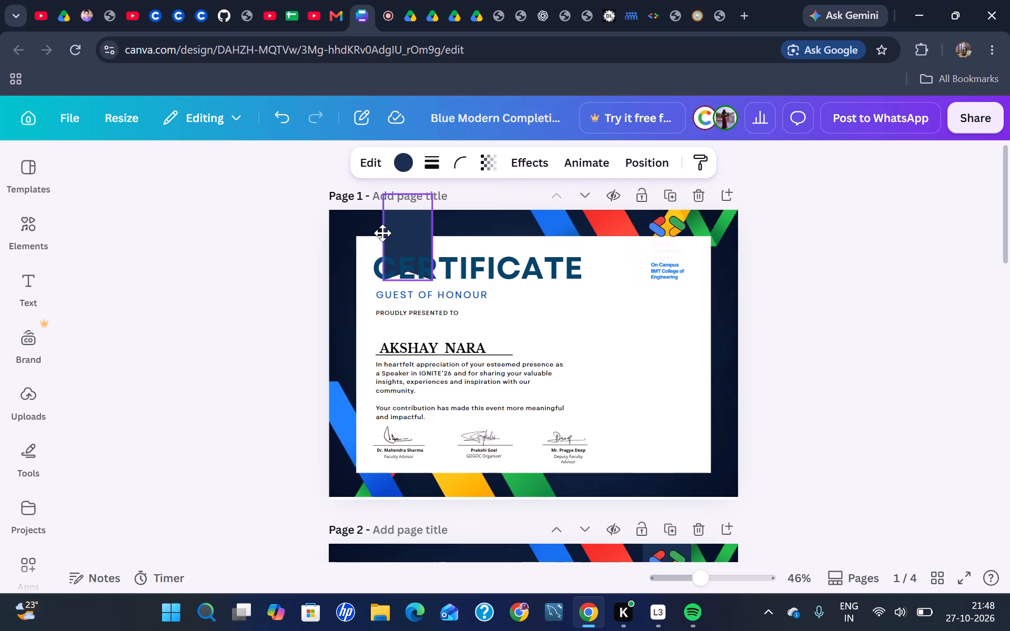
{"action": "left_click_drag", "start_coordinate": [382, 233], "coordinate": [363, 245]}
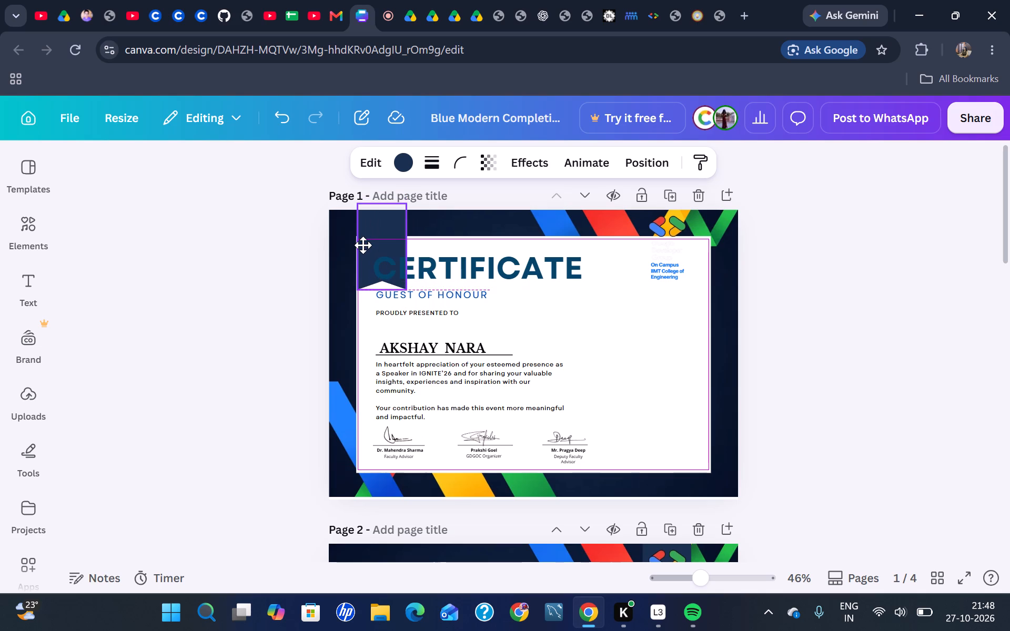
{"action": "left_click_drag", "start_coordinate": [363, 245], "coordinate": [358, 245]}
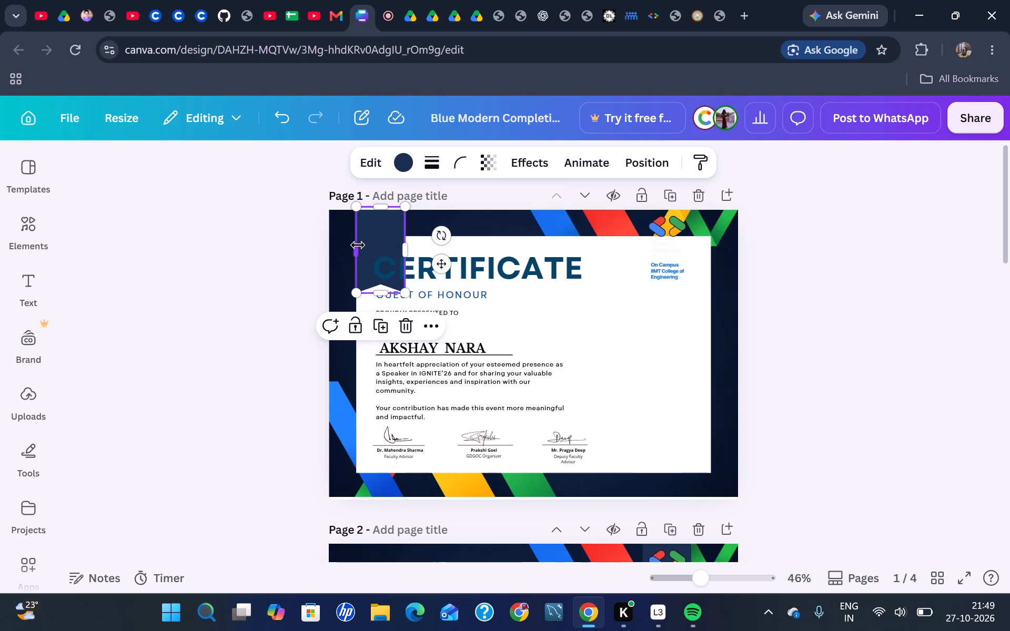
Move the Google Developer Group text and the coloured bracket logo onto the relocated ribbon on page 1, with the logo above the text.
{"action": "left_click_drag", "start_coordinate": [669, 261], "coordinate": [421, 264]}
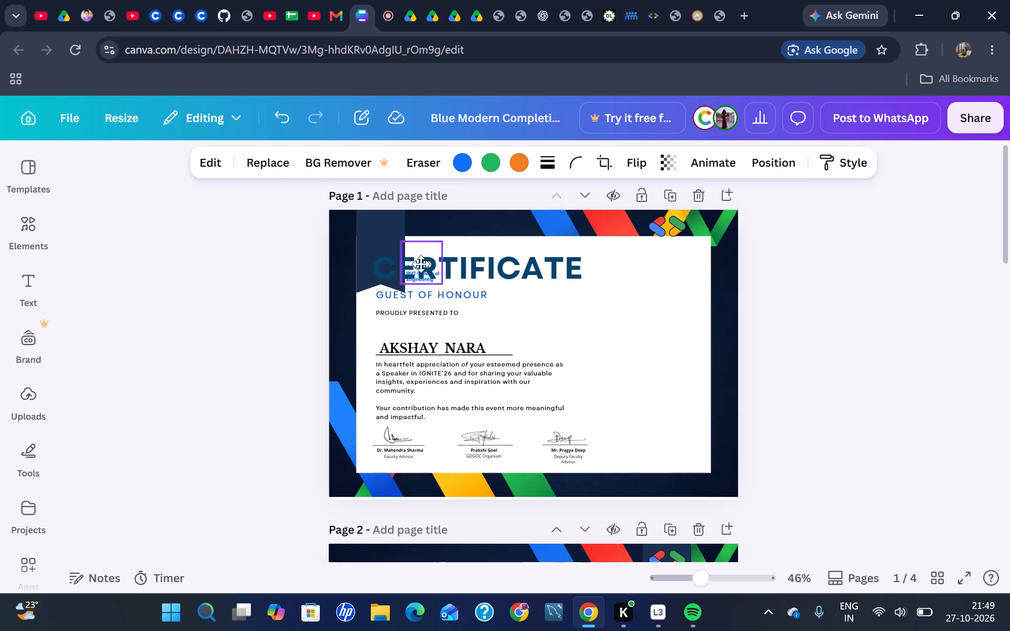
{"action": "left_click_drag", "start_coordinate": [421, 264], "coordinate": [385, 260]}
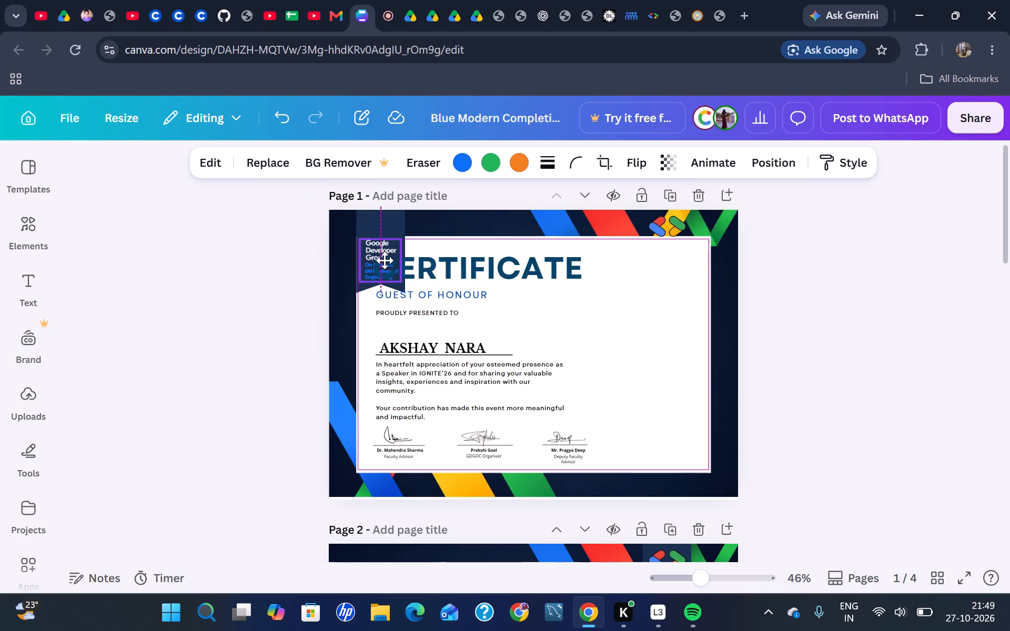
{"action": "left_click_drag", "start_coordinate": [385, 260], "coordinate": [385, 262]}
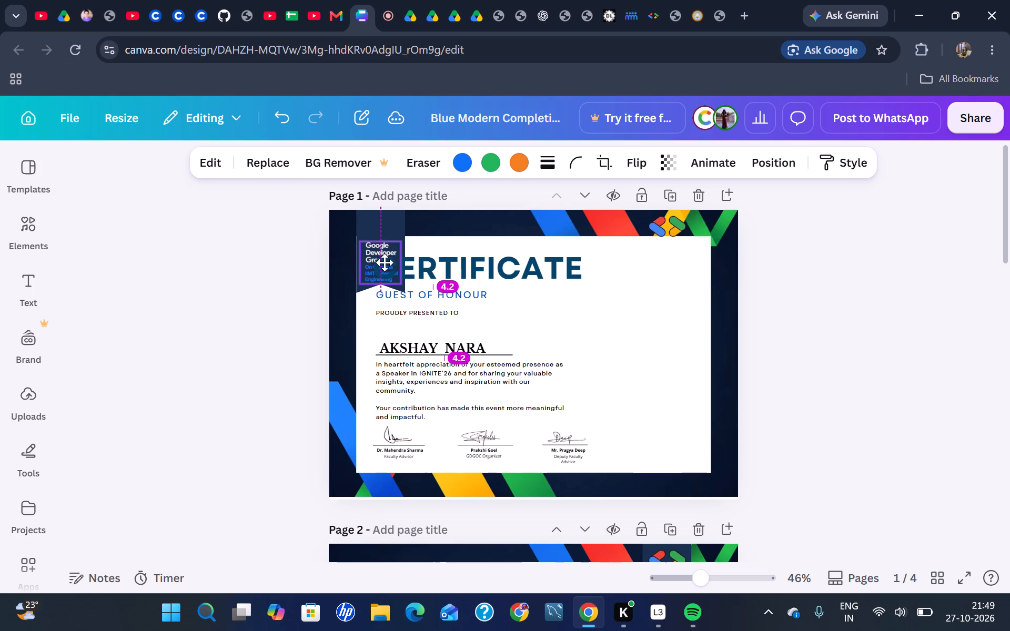
{"action": "left_click_drag", "start_coordinate": [385, 262], "coordinate": [385, 261]}
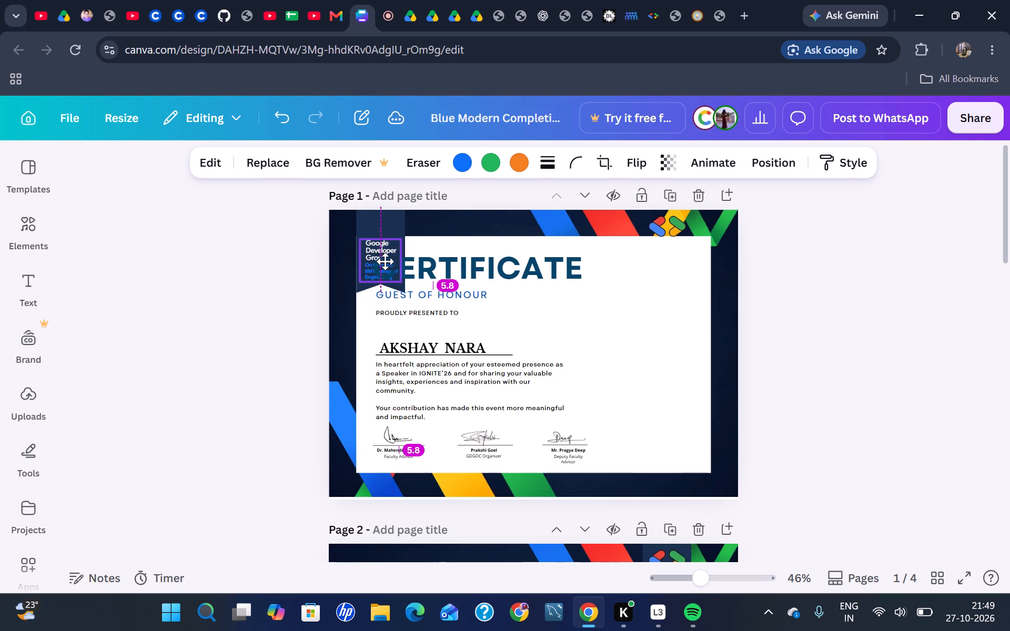
{"action": "left_click_drag", "start_coordinate": [385, 261], "coordinate": [385, 260]}
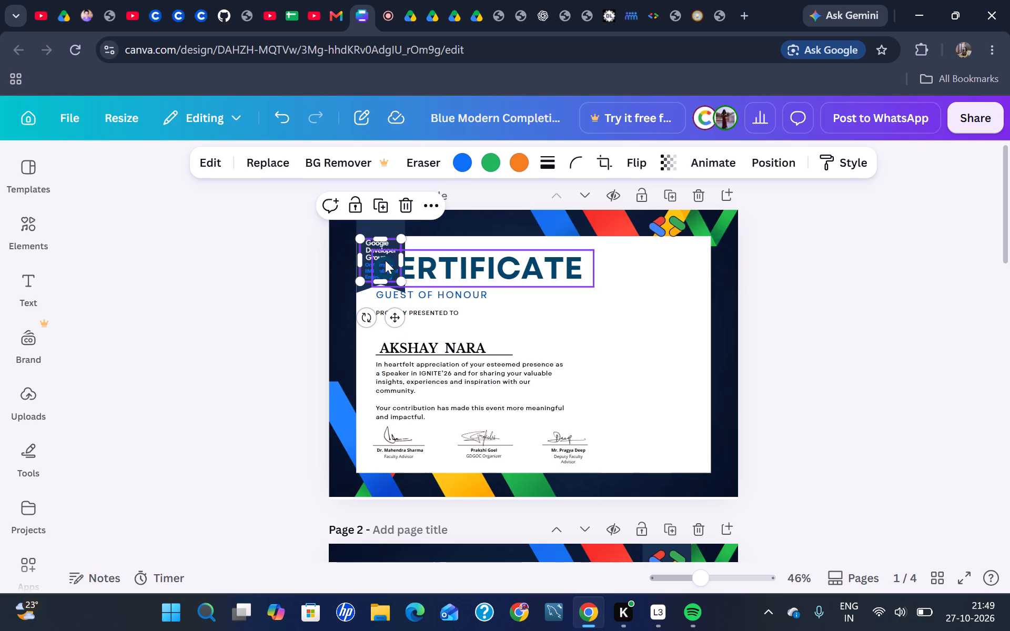
{"action": "left_click", "coordinate": [642, 350]}
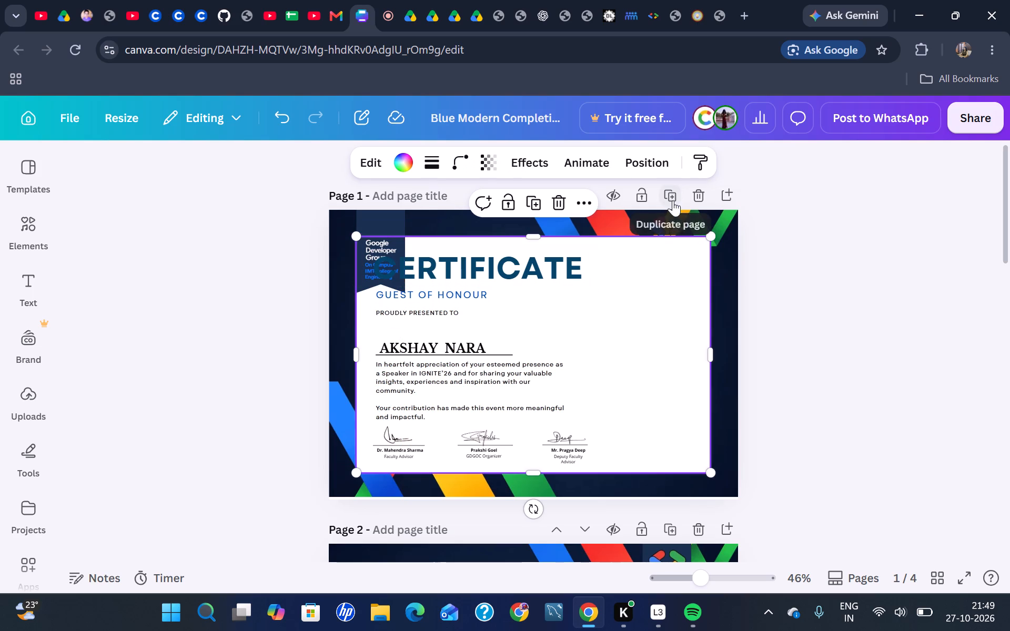
{"action": "left_click_drag", "start_coordinate": [674, 223], "coordinate": [386, 227]}
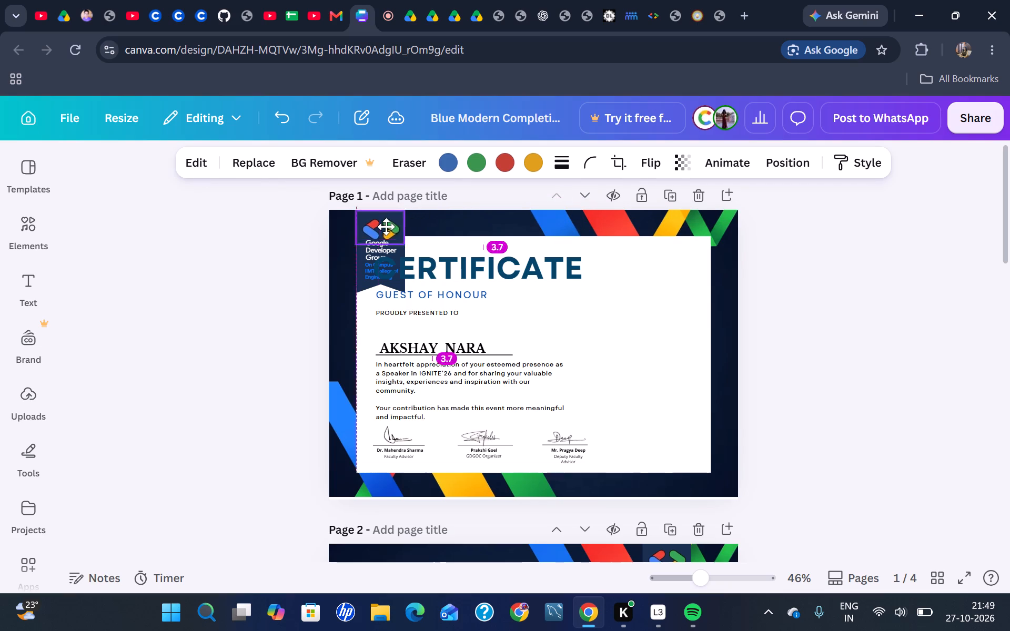
{"action": "left_click_drag", "start_coordinate": [386, 227], "coordinate": [385, 221]}
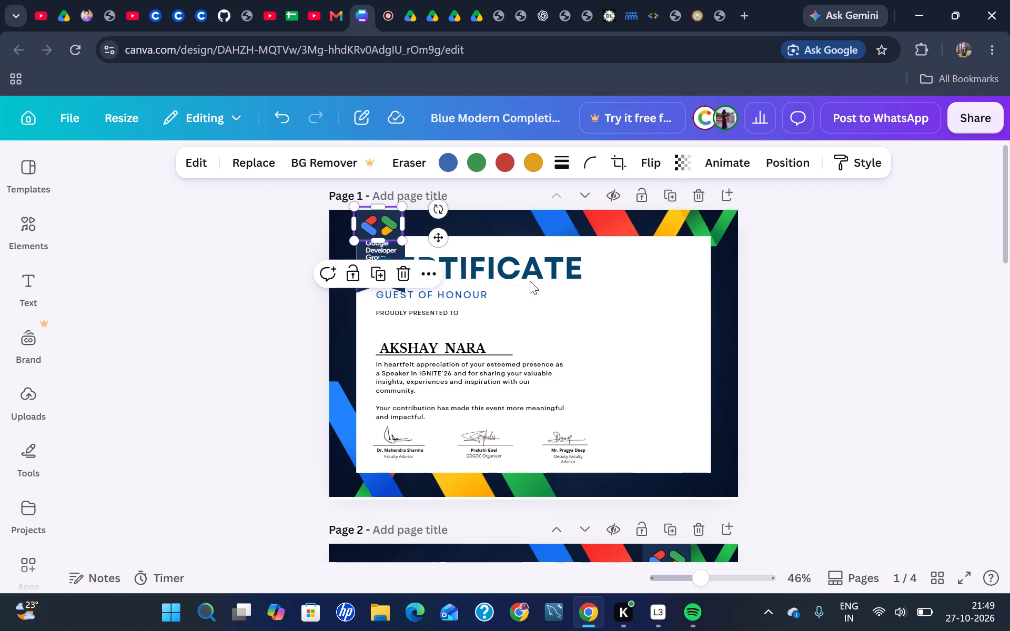
{"action": "left_click", "coordinate": [839, 358]}
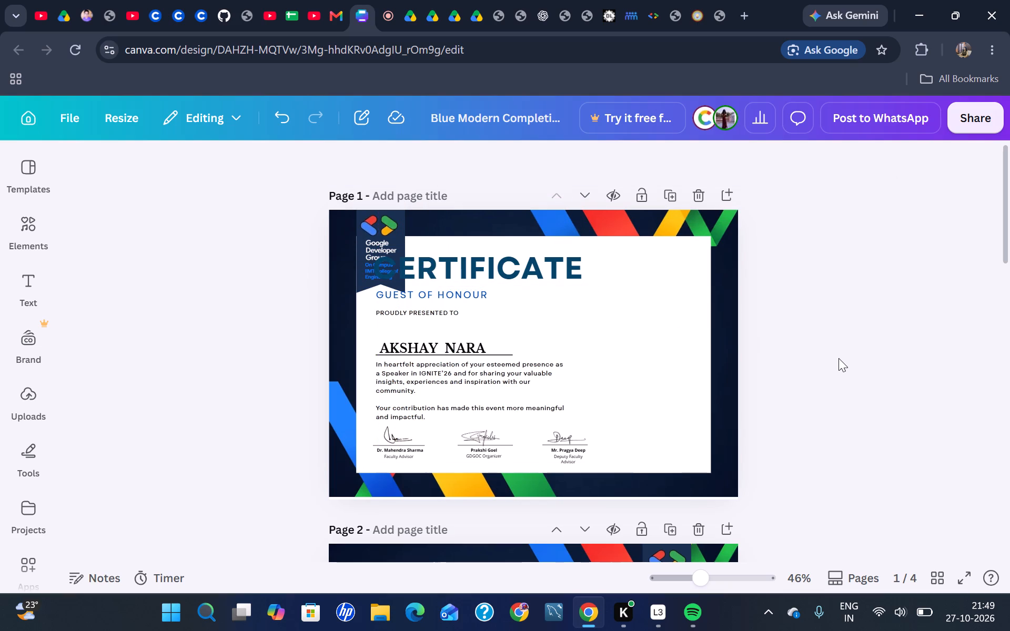
Shift the CERTIFICATE heading clear of the ribbon to its right and place GUEST OF HONOUR roughly centred beneath the heading on page 1.
{"action": "left_click_drag", "start_coordinate": [506, 272], "coordinate": [568, 273]}
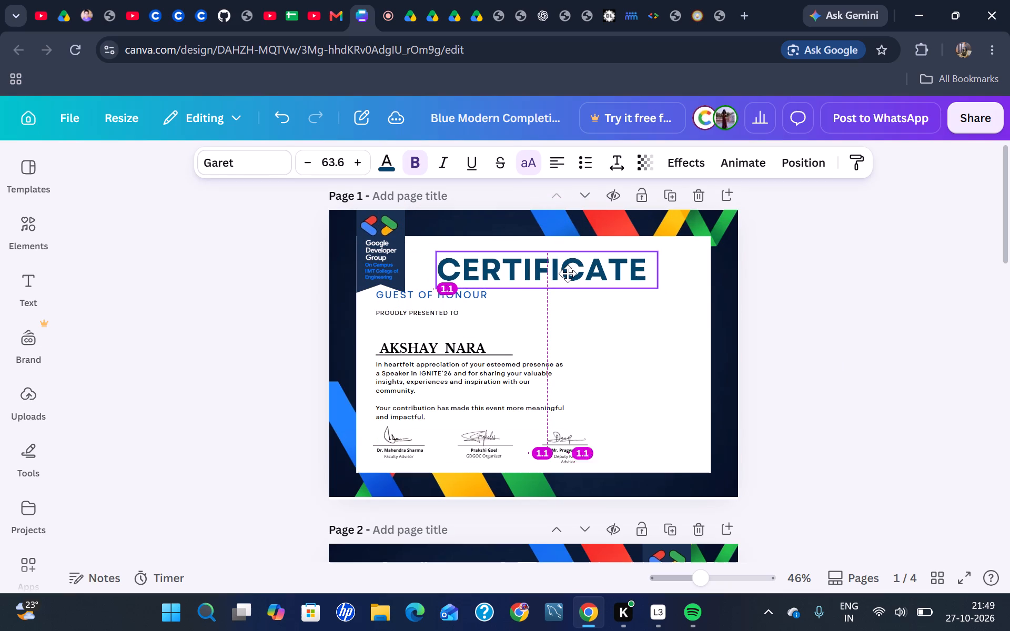
{"action": "left_click_drag", "start_coordinate": [568, 273], "coordinate": [566, 268]}
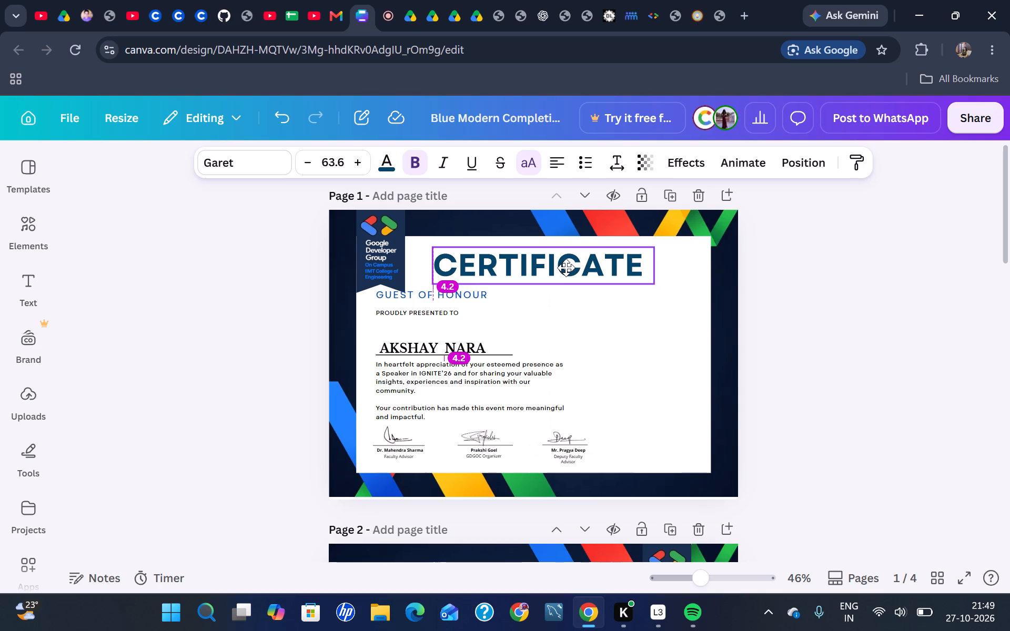
{"action": "left_click_drag", "start_coordinate": [566, 268], "coordinate": [566, 268]}
{"action": "left_click_drag", "start_coordinate": [460, 292], "coordinate": [484, 294]}
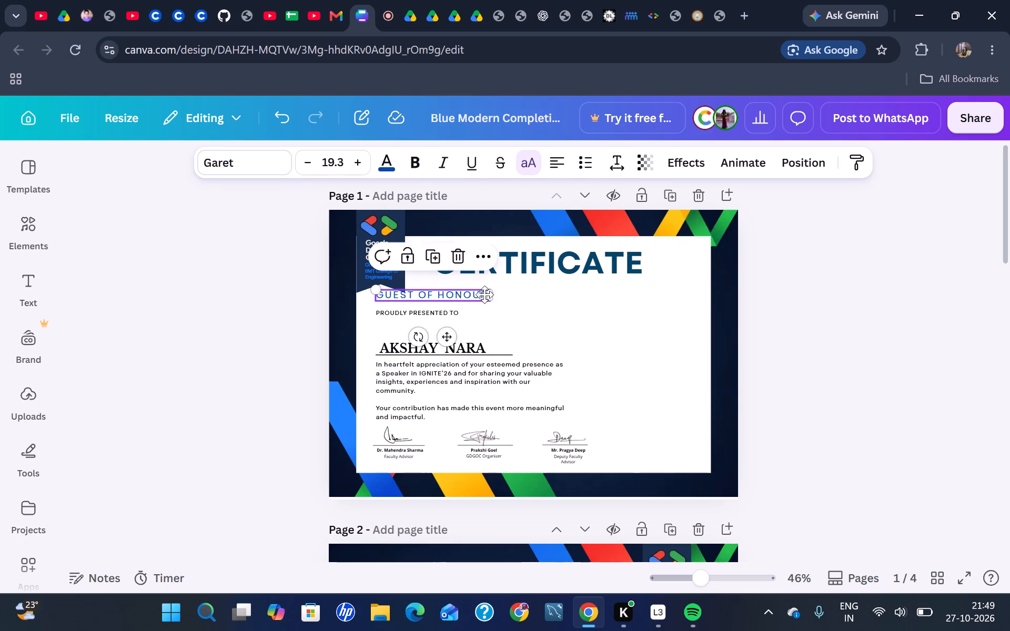
{"action": "left_click_drag", "start_coordinate": [484, 294], "coordinate": [564, 285]}
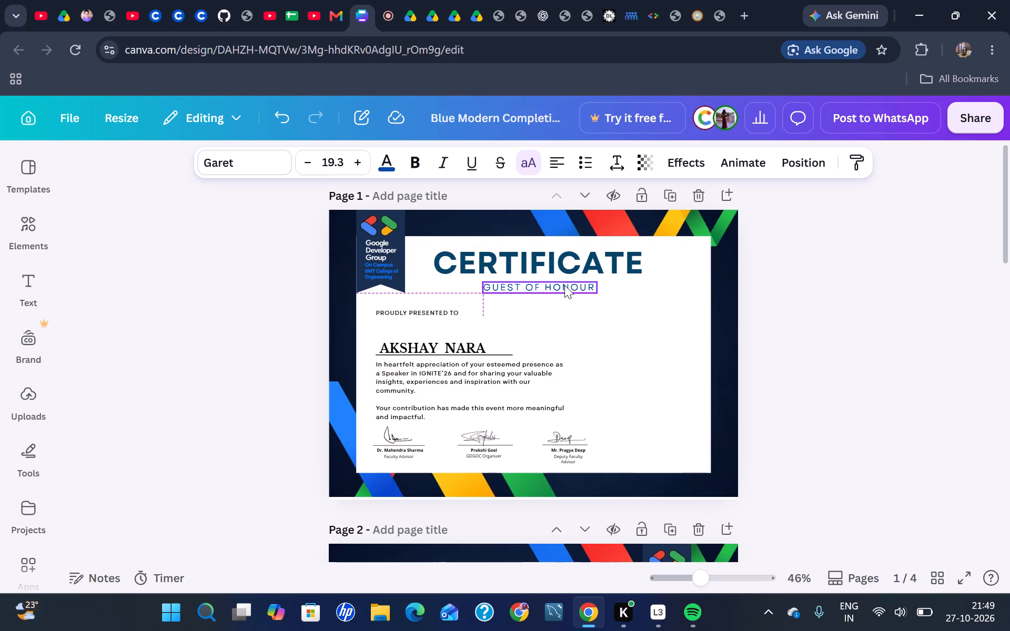
{"action": "left_click", "coordinate": [829, 376]}
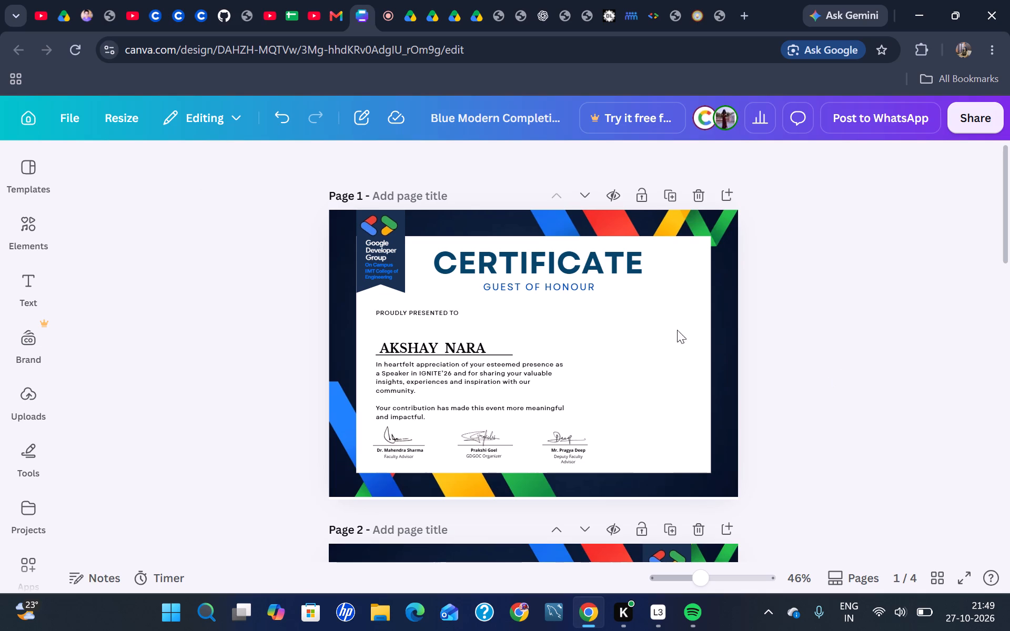
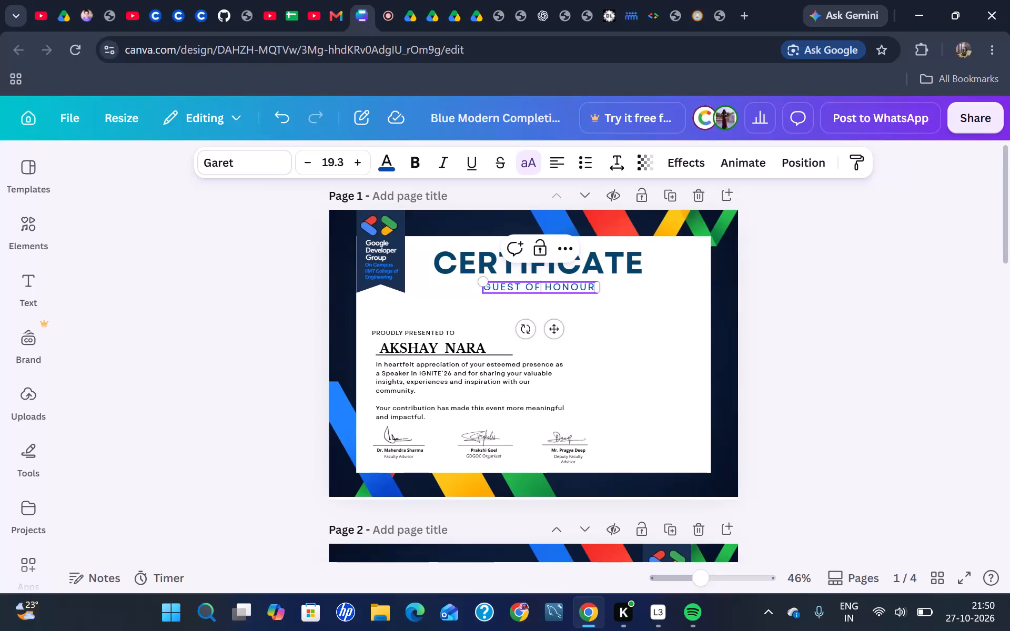
Add the word "for" on its own line above GUEST OF HONOUR in the page 1 subtitle.
{"action": "key", "text": "Left"}
{"action": "key", "text": "Left"}
{"action": "key", "text": "Left"}
{"action": "key", "text": "Left"}
{"action": "key", "text": "Left"}
{"action": "key", "text": "Left"}
{"action": "key", "text": "Left"}
{"action": "key", "text": "Left"}
{"action": "key", "text": "Left"}
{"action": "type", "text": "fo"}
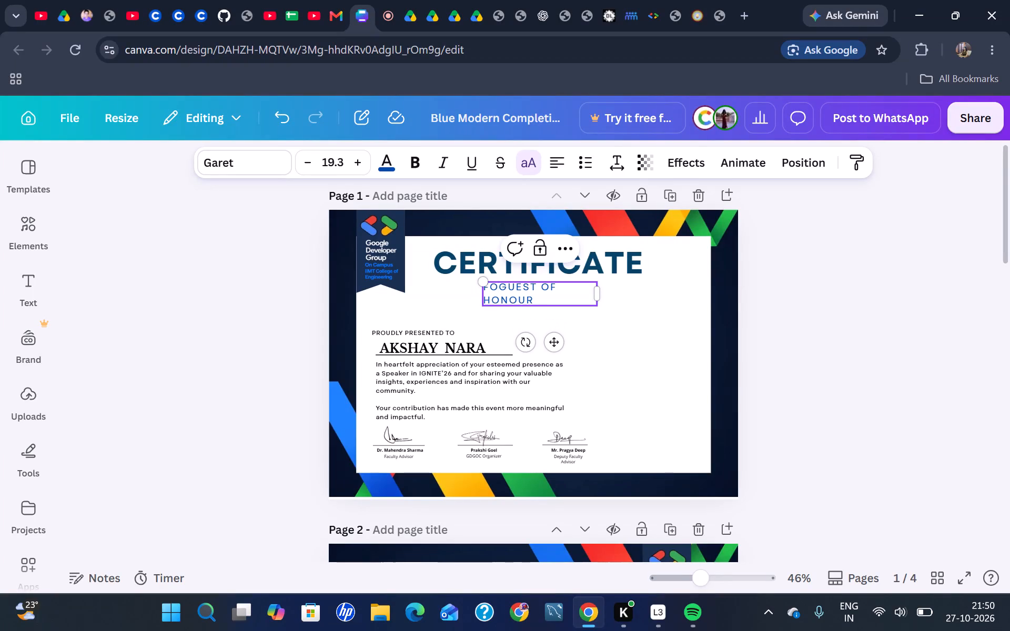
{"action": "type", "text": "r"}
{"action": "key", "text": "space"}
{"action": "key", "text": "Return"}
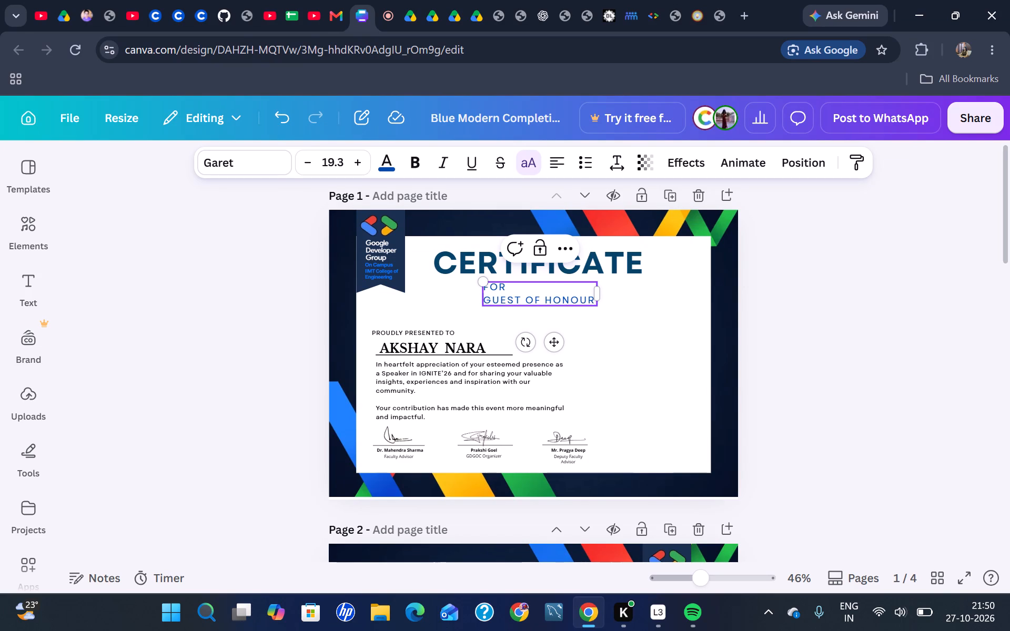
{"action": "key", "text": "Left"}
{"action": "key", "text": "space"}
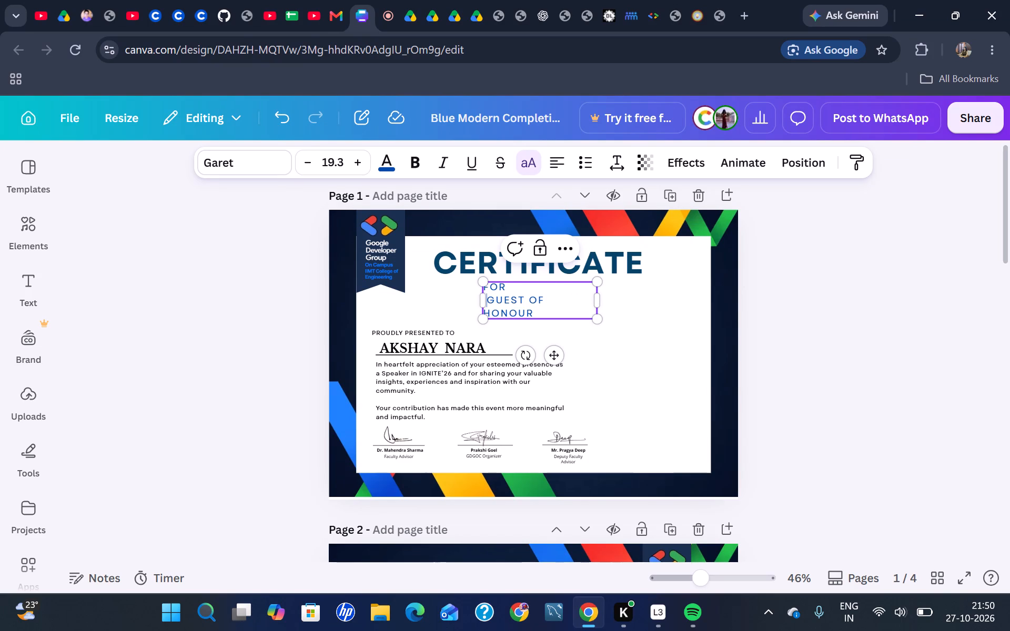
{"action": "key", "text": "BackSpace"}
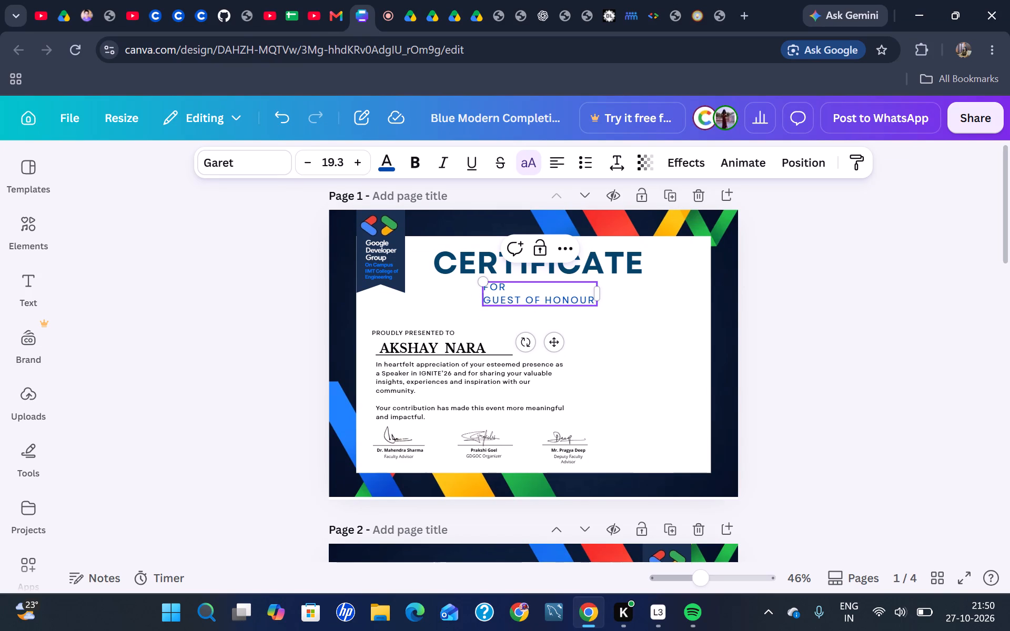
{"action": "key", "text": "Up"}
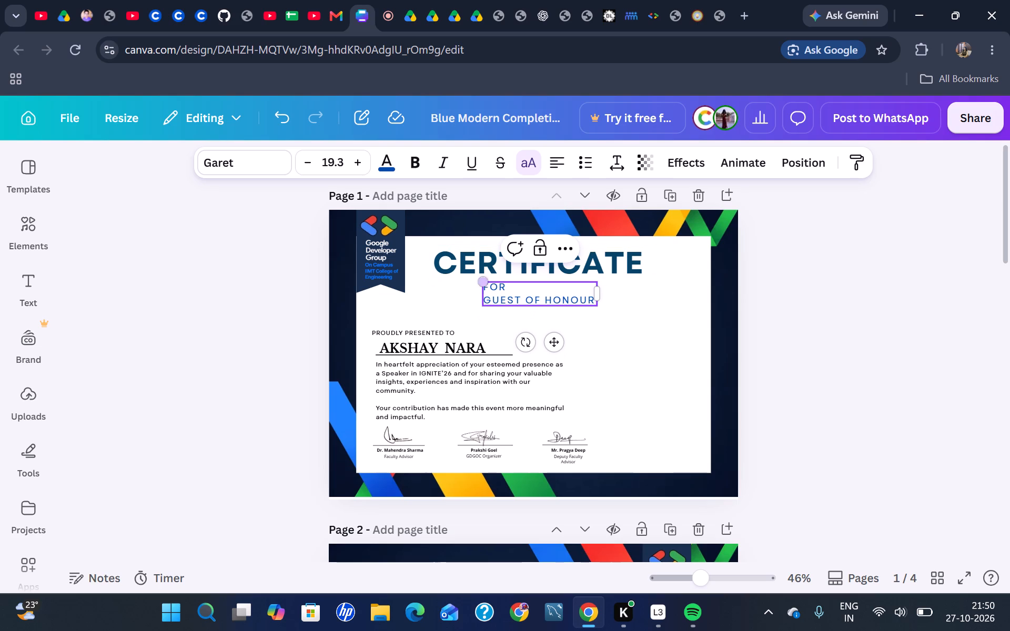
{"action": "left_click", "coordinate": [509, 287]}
Scale the FOR GUEST OF HONOUR text beneath the CERTIFICATE heading on page 1 to a font size of about 18.6.
{"action": "left_click_drag", "start_coordinate": [481, 286], "coordinate": [439, 291]}
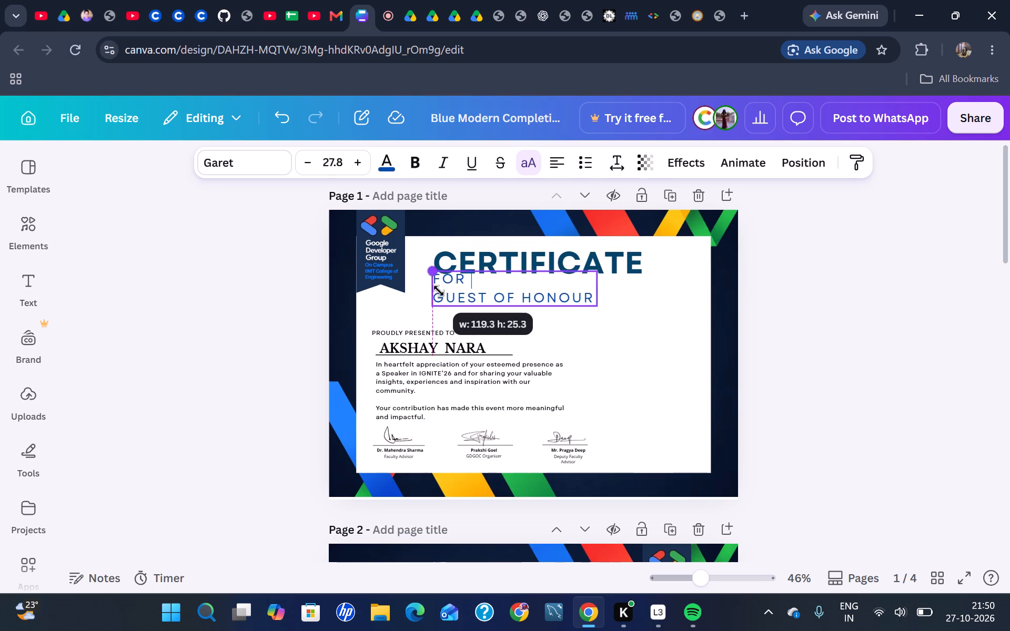
{"action": "left_click_drag", "start_coordinate": [439, 291], "coordinate": [484, 308]}
{"action": "left_click", "coordinate": [626, 331]}
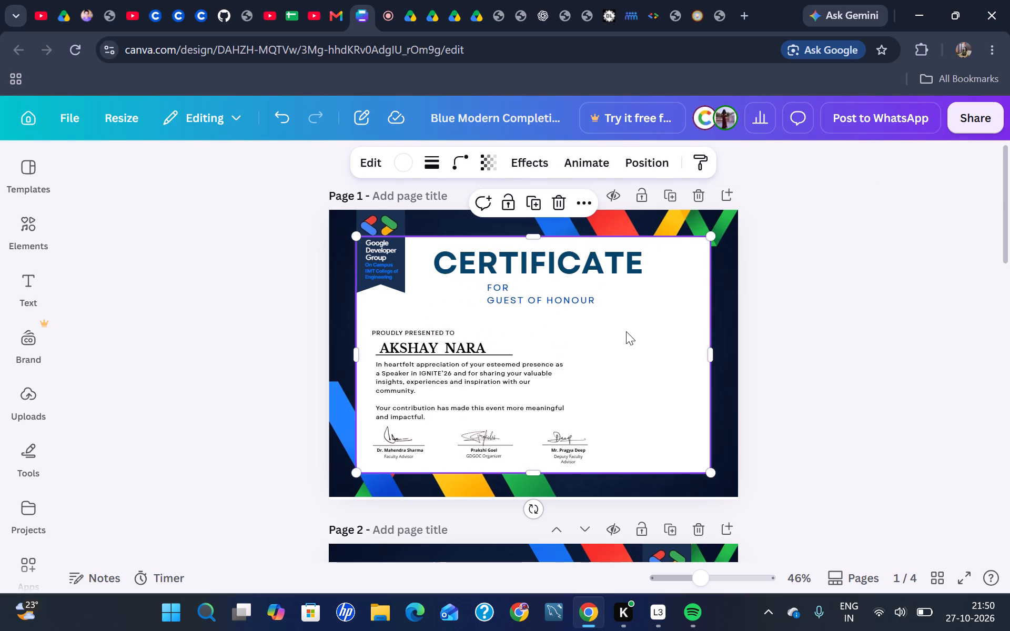
{"action": "left_click", "coordinate": [518, 302]}
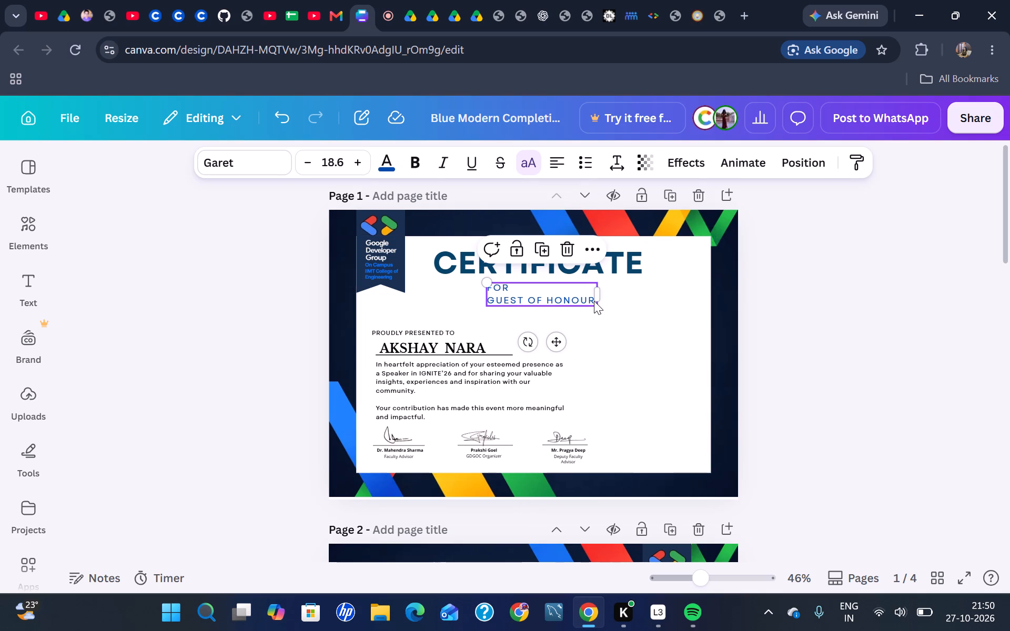
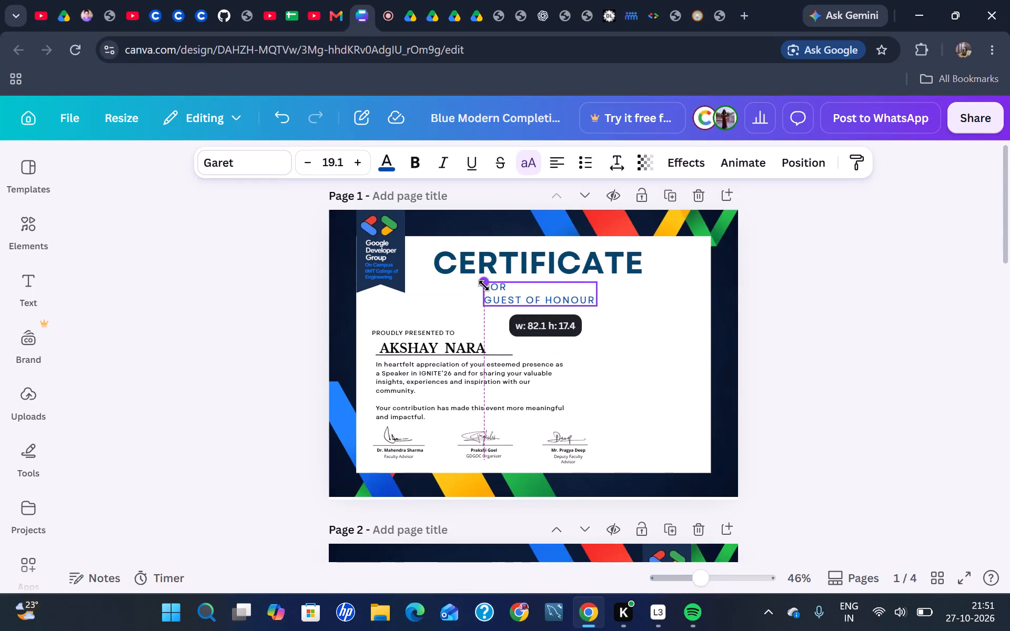
Insert seven spaces before FOR in the page 1 subtitle to centre it above GUEST OF HONOUR.
{"action": "left_click", "coordinate": [534, 291]}
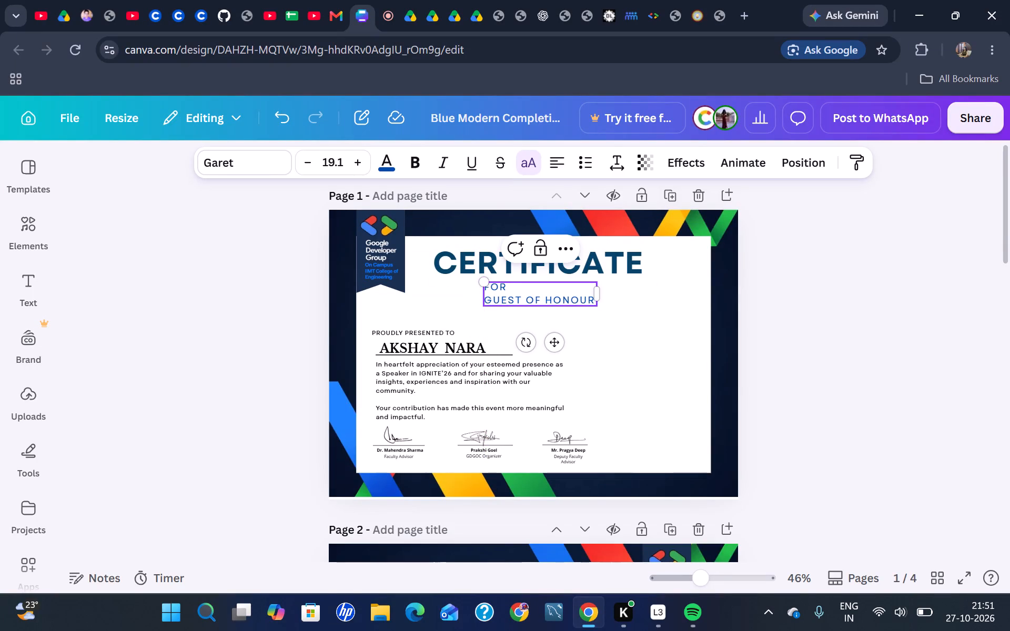
{"action": "key", "text": "Left"}
{"action": "key", "text": "Left"}
{"action": "key", "text": "Left"}
{"action": "key", "text": "Left"}
{"action": "key", "text": "space"}
{"action": "key", "text": "space"}
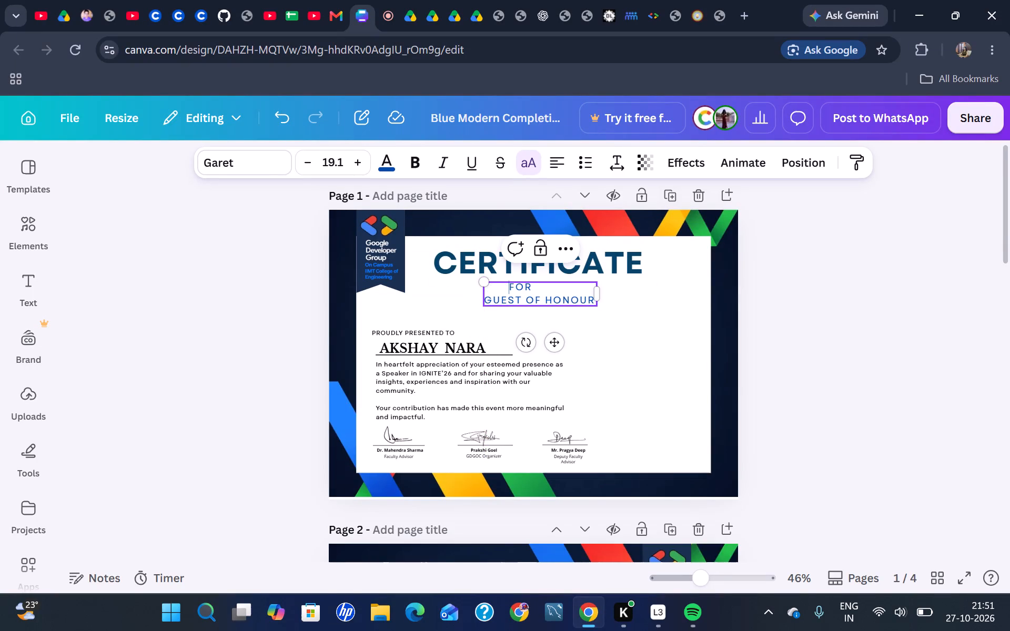
{"action": "key", "text": "space"}
{"action": "key", "text": "space"}
{"action": "key", "text": "space"}
{"action": "key", "text": "space"}
{"action": "key", "text": "space"}
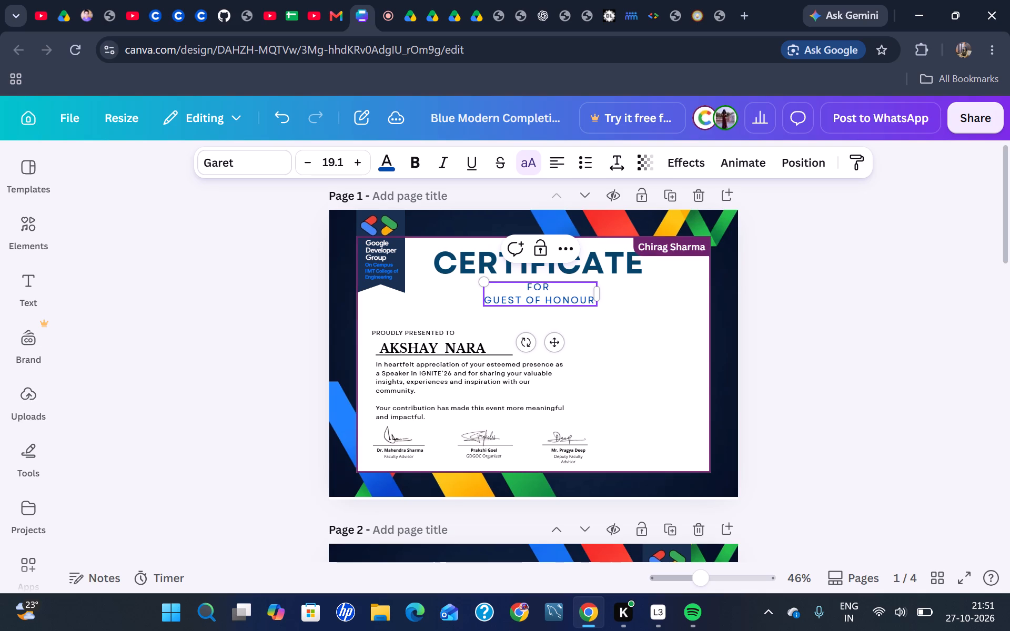
{"action": "left_click", "coordinate": [645, 334]}
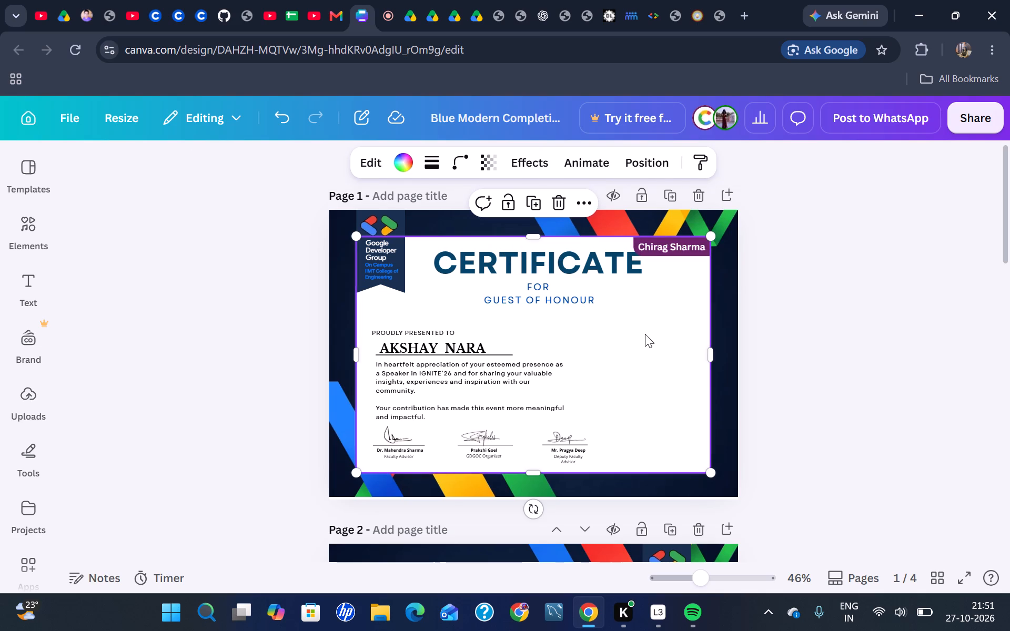
Move the PROUDLY PRESENTED TO line and the recipient's name rightward on page 1, centring them beneath GUEST OF HONOUR.
{"action": "left_click_drag", "start_coordinate": [446, 329], "coordinate": [558, 320]}
{"action": "left_click_drag", "start_coordinate": [470, 351], "coordinate": [552, 353]}
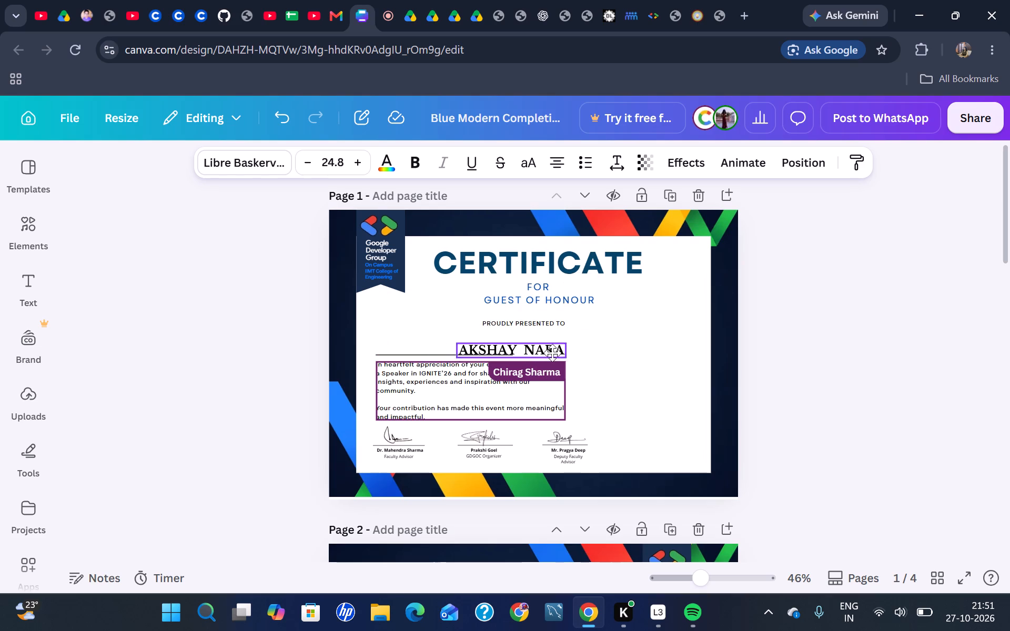
{"action": "left_click_drag", "start_coordinate": [552, 353], "coordinate": [559, 348]}
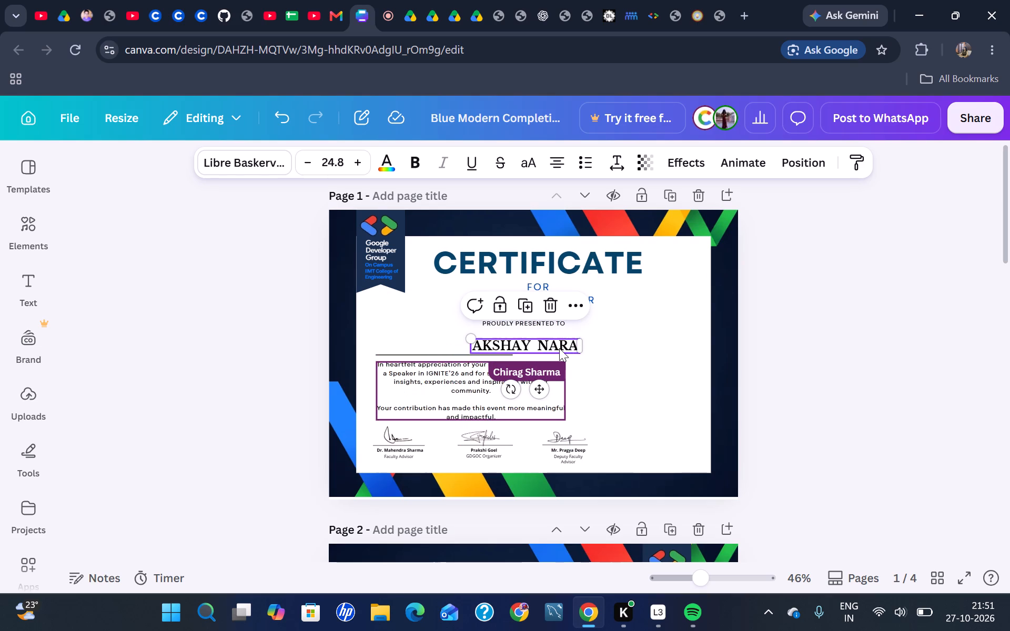
Move the horizontal rule on page 1 so it sits centred directly under the recipient's name.
{"action": "left_click_drag", "start_coordinate": [439, 354], "coordinate": [502, 354]}
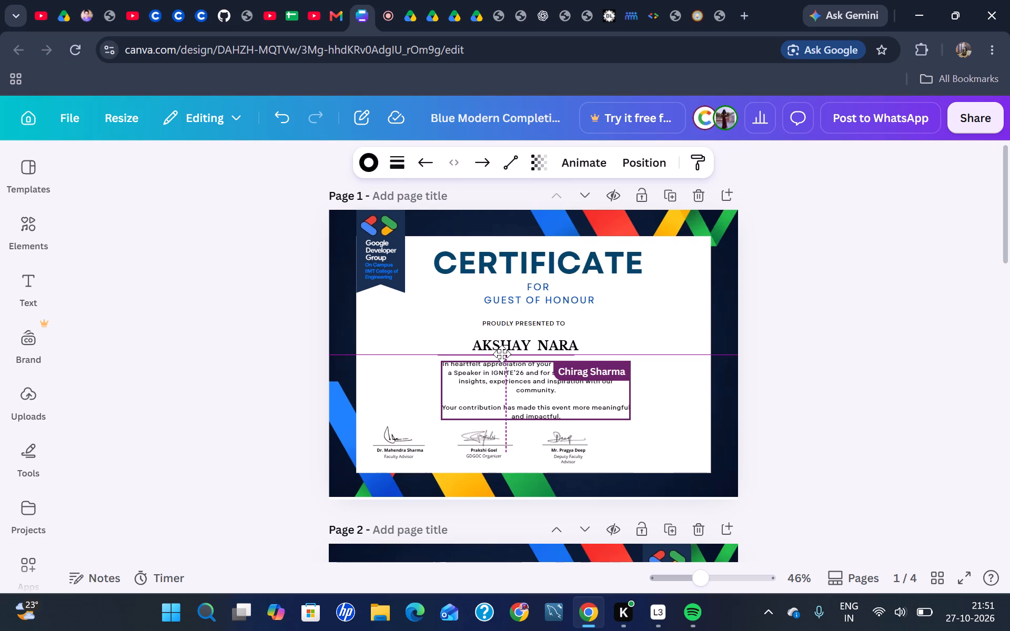
{"action": "left_click_drag", "start_coordinate": [502, 354], "coordinate": [503, 352]}
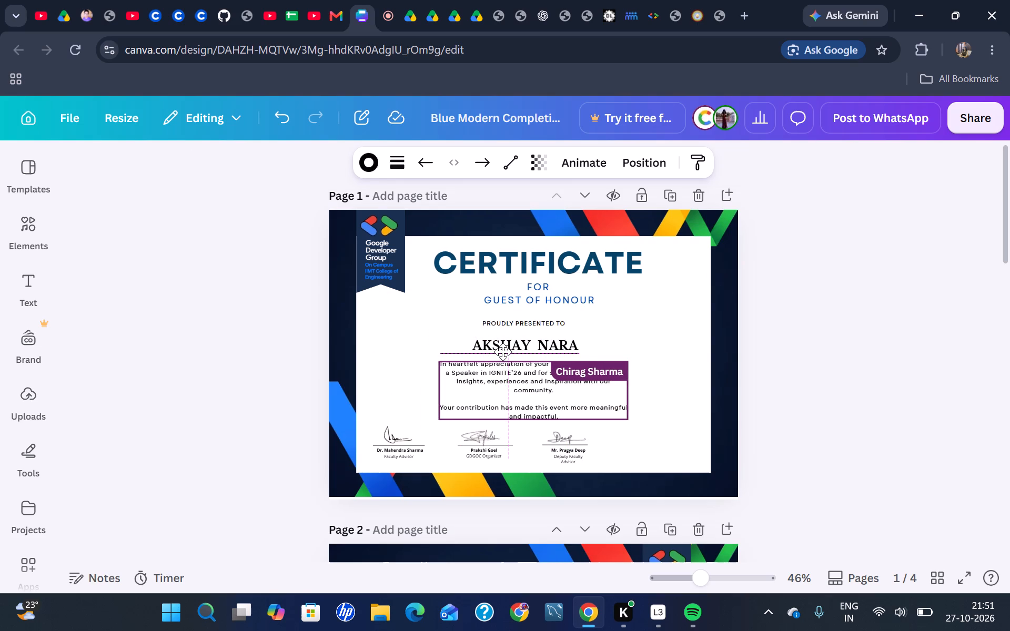
{"action": "left_click_drag", "start_coordinate": [503, 352], "coordinate": [518, 351]}
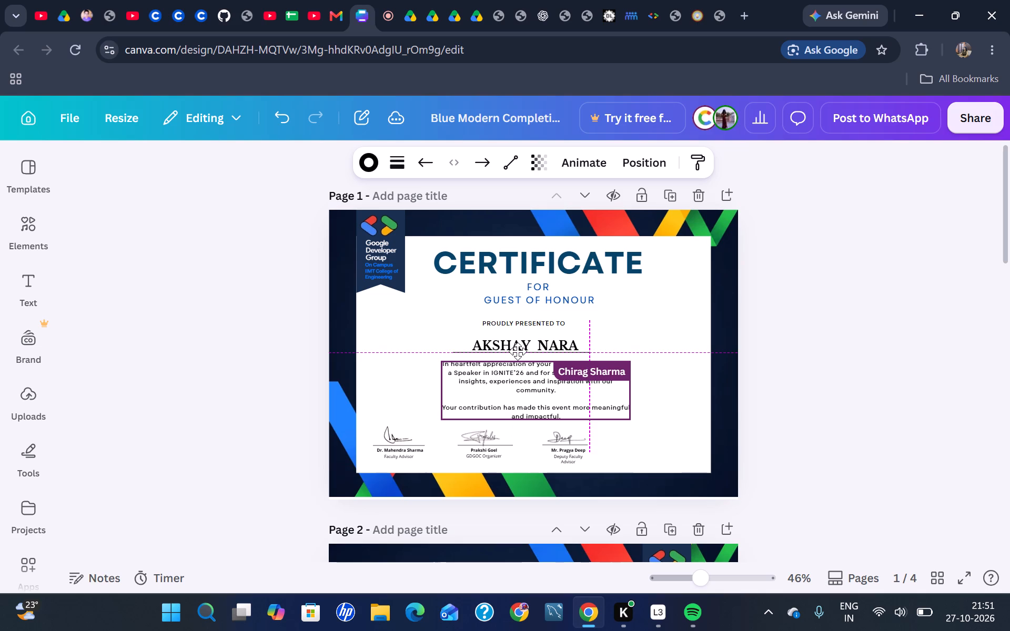
{"action": "left_click_drag", "start_coordinate": [518, 351], "coordinate": [517, 351]}
{"action": "left_click", "coordinate": [814, 370]}
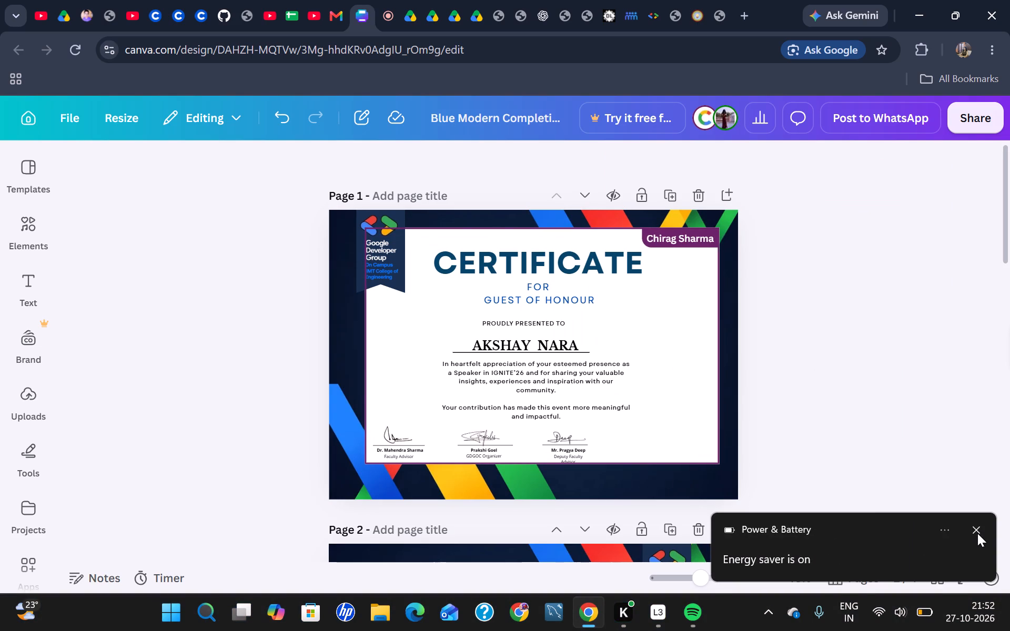
Dismiss the Power & Battery notification.
{"action": "left_click", "coordinate": [977, 533]}
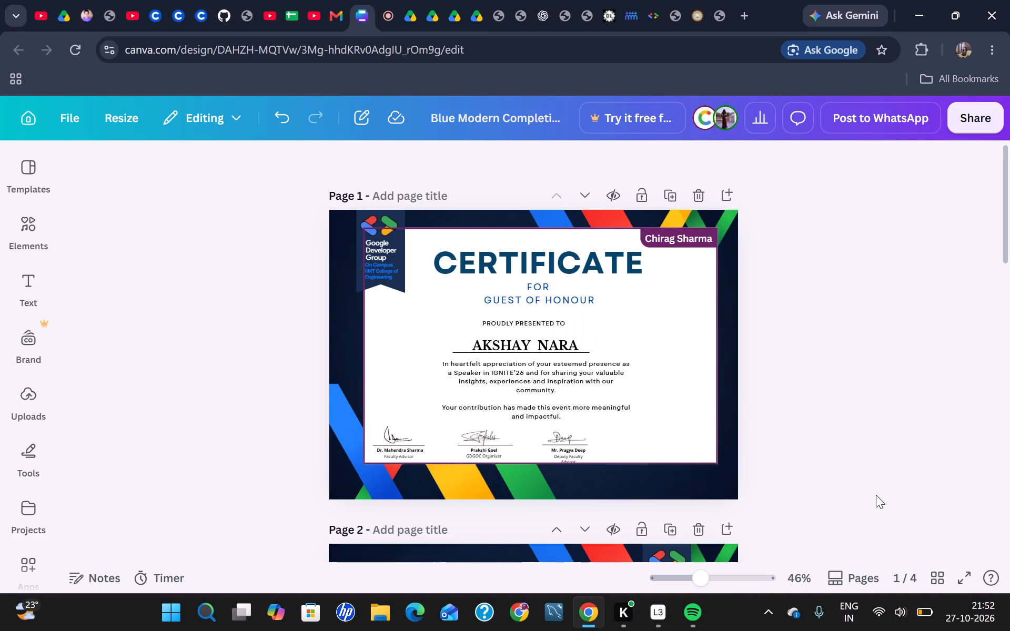
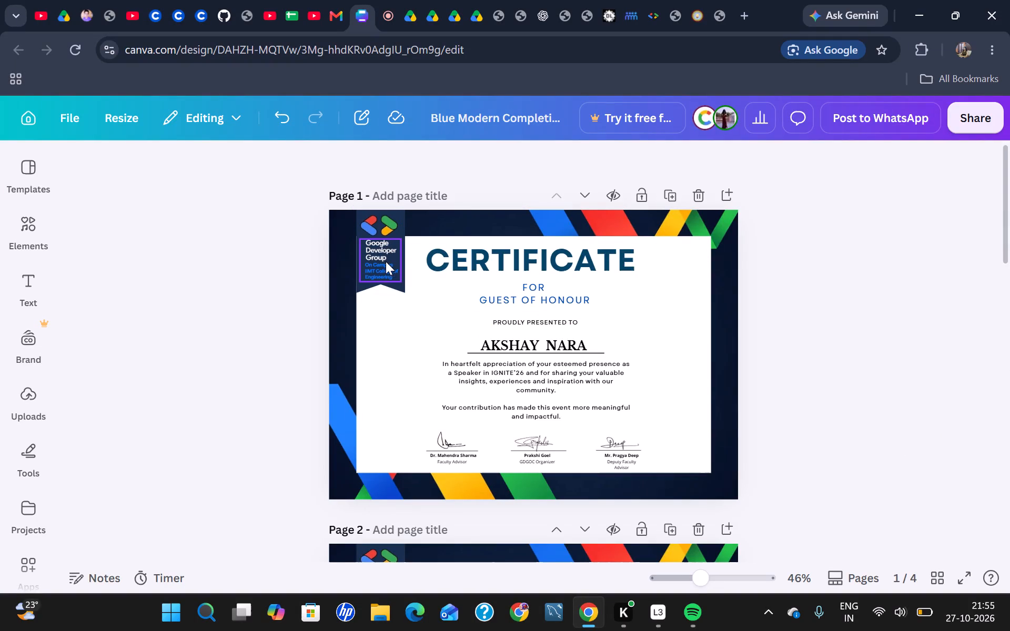
Nudge the dark blue ribbon shape behind the Google Developer Group logo on page 1 one small increment to the left.
{"action": "left_click", "coordinate": [390, 292]}
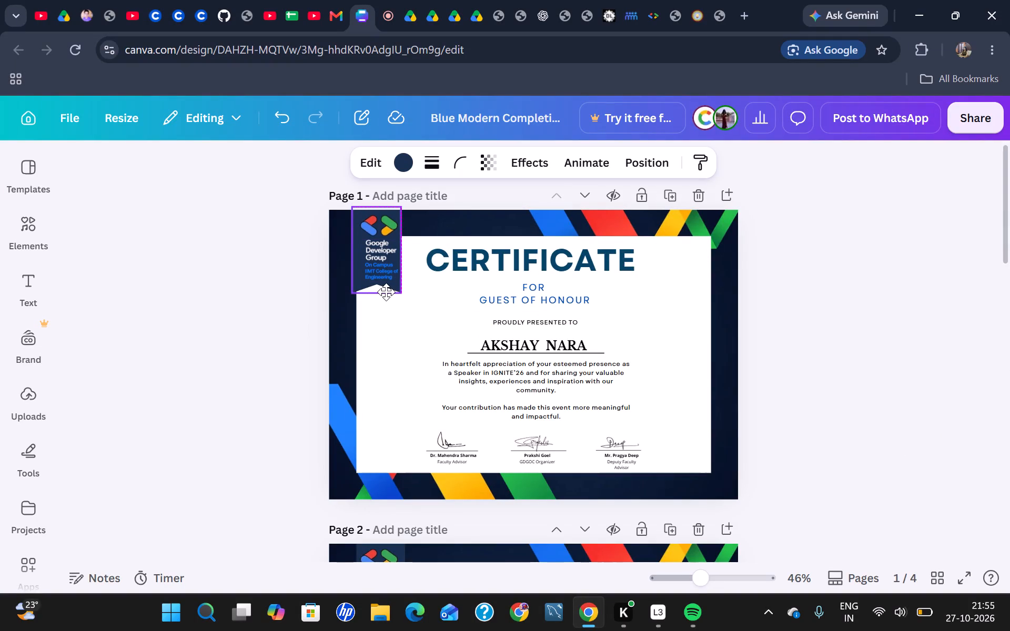
{"action": "left_click", "coordinate": [796, 360]}
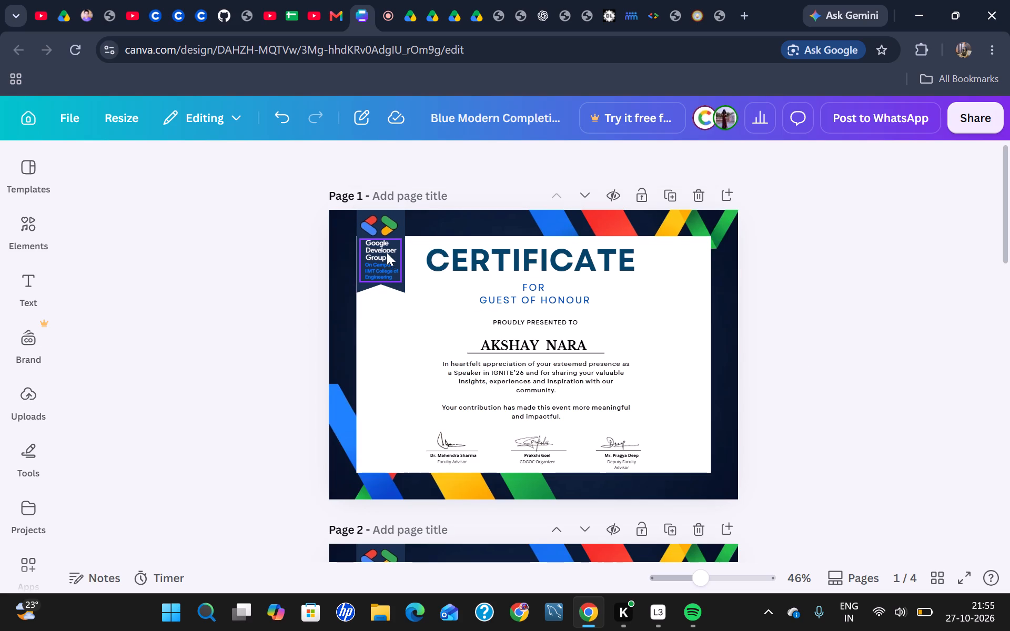
{"action": "left_click", "coordinate": [403, 291]}
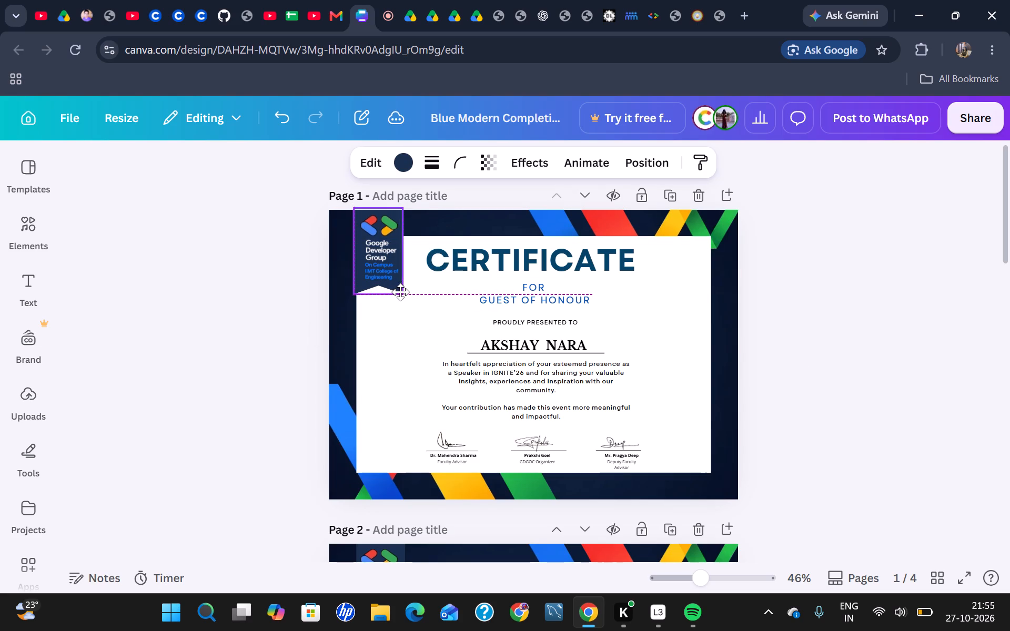
{"action": "left_click", "coordinate": [796, 380]}
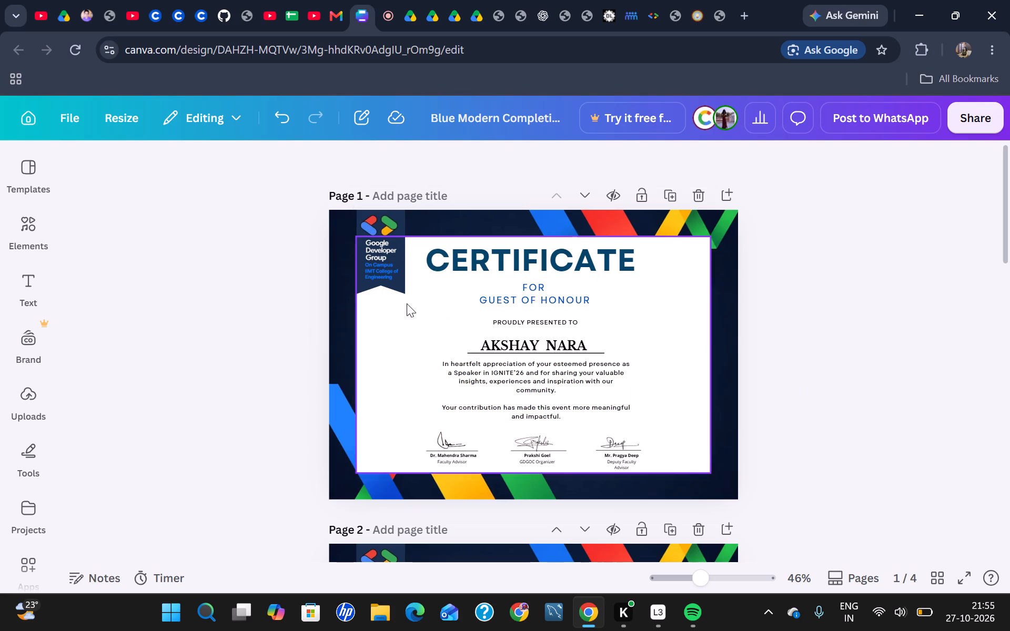
{"action": "left_click", "coordinate": [389, 290]}
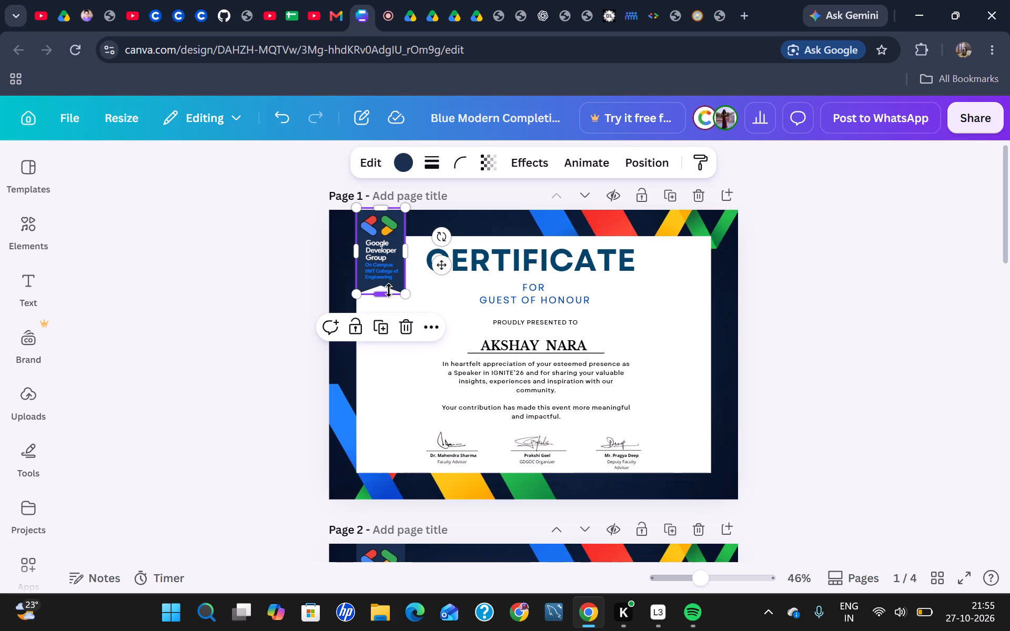
{"action": "key", "text": "Left"}
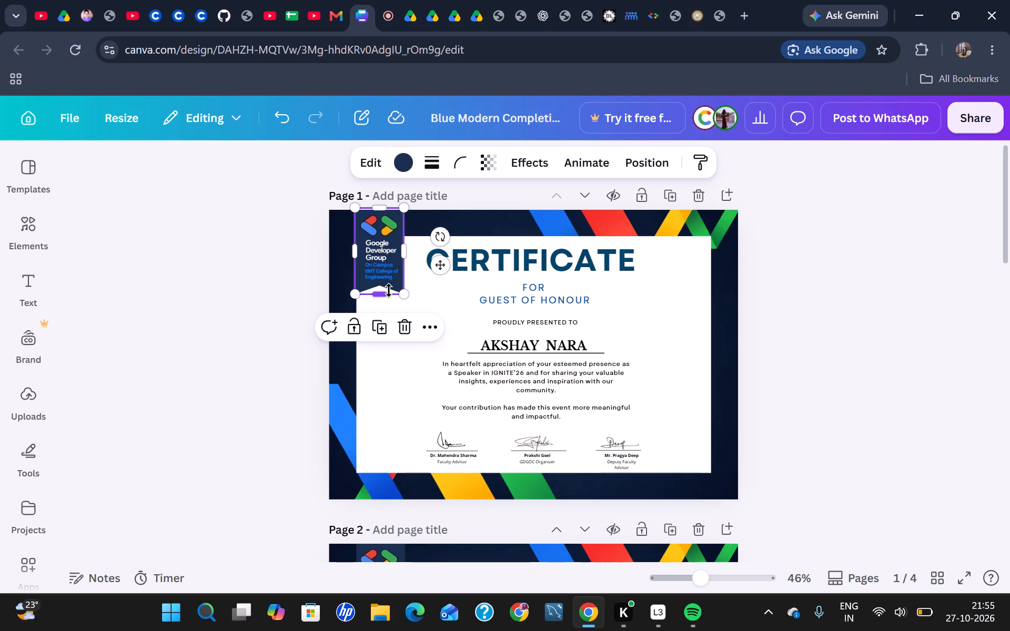
{"action": "left_click", "coordinate": [951, 400]}
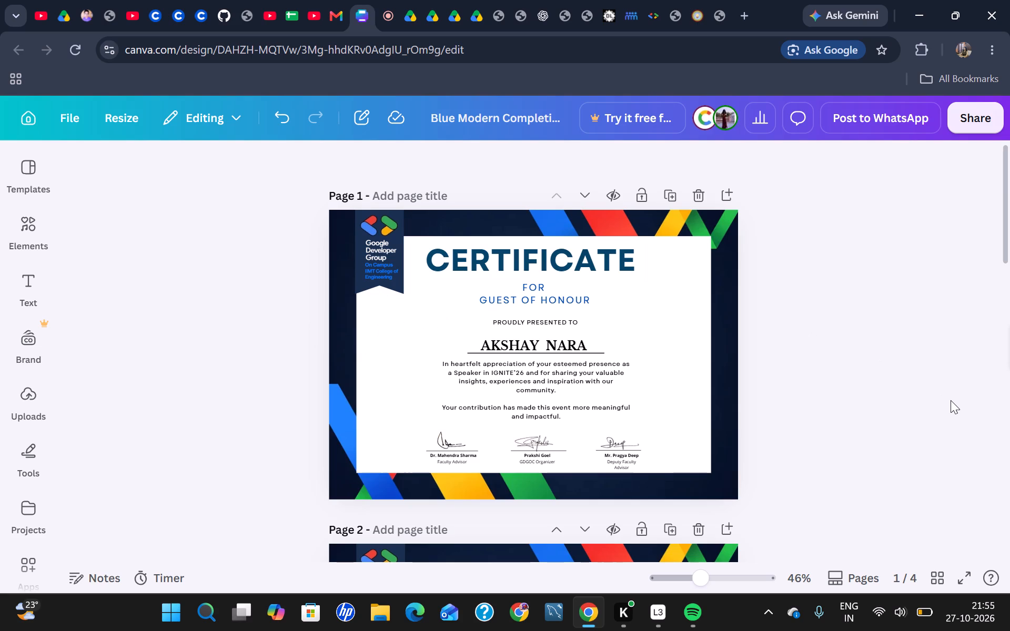
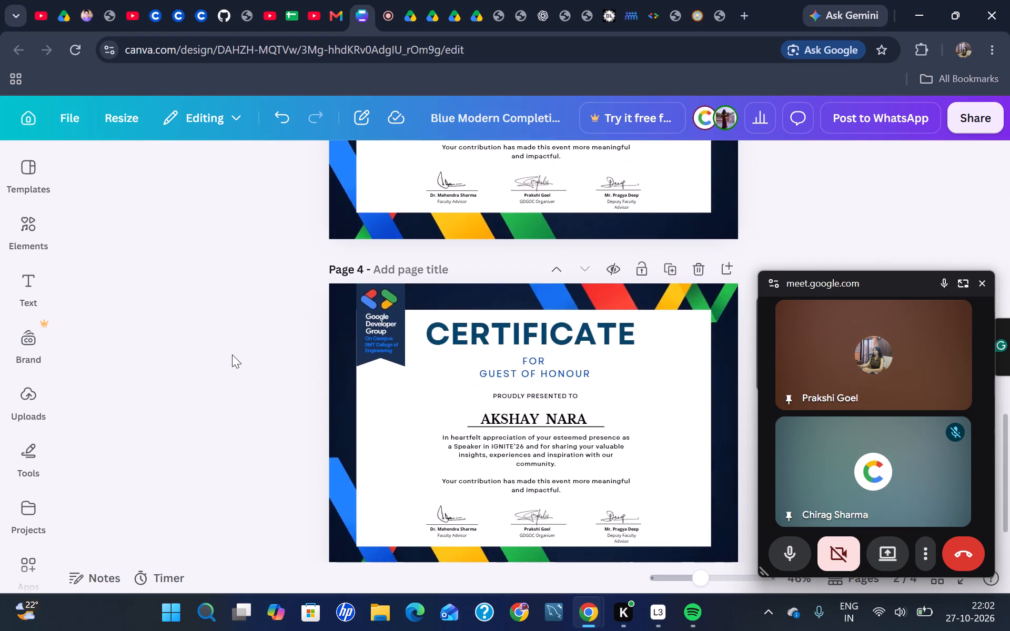
Look through the certificate pages 1 to 4, comparing the ribbon logo placement, recipient names and text layout.
{"action": "scroll", "coordinate": [232, 354], "scroll_direction": "down", "scroll_amount": 4}
{"action": "scroll", "coordinate": [232, 354], "scroll_direction": "up", "scroll_amount": 1}
{"action": "scroll", "coordinate": [232, 354], "scroll_direction": "down", "scroll_amount": 1}
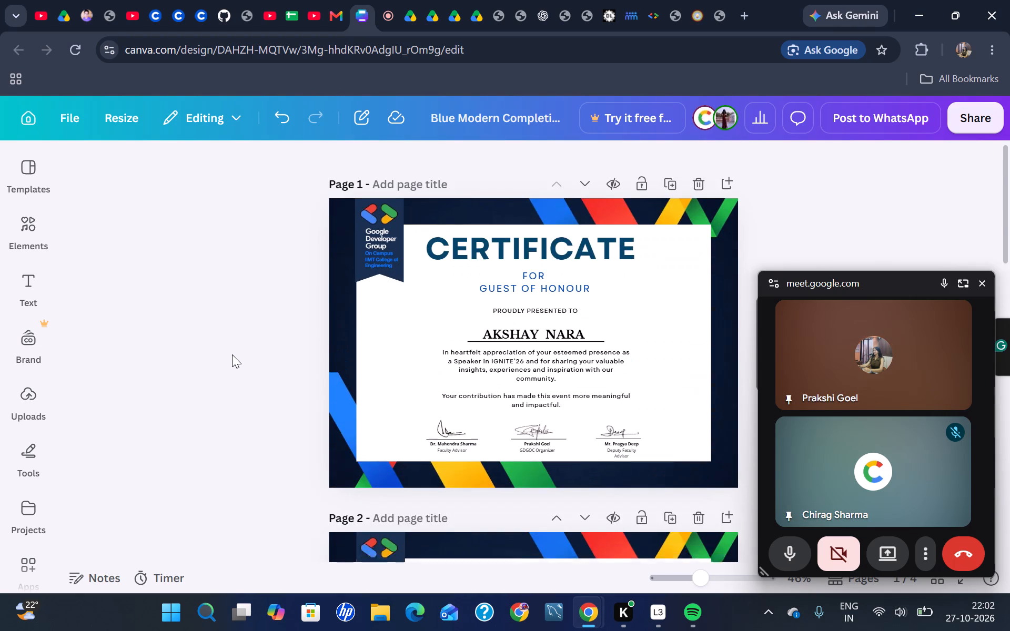
{"action": "scroll", "coordinate": [232, 354], "scroll_direction": "down", "scroll_amount": 9}
{"action": "scroll", "coordinate": [232, 354], "scroll_direction": "up", "scroll_amount": 6}
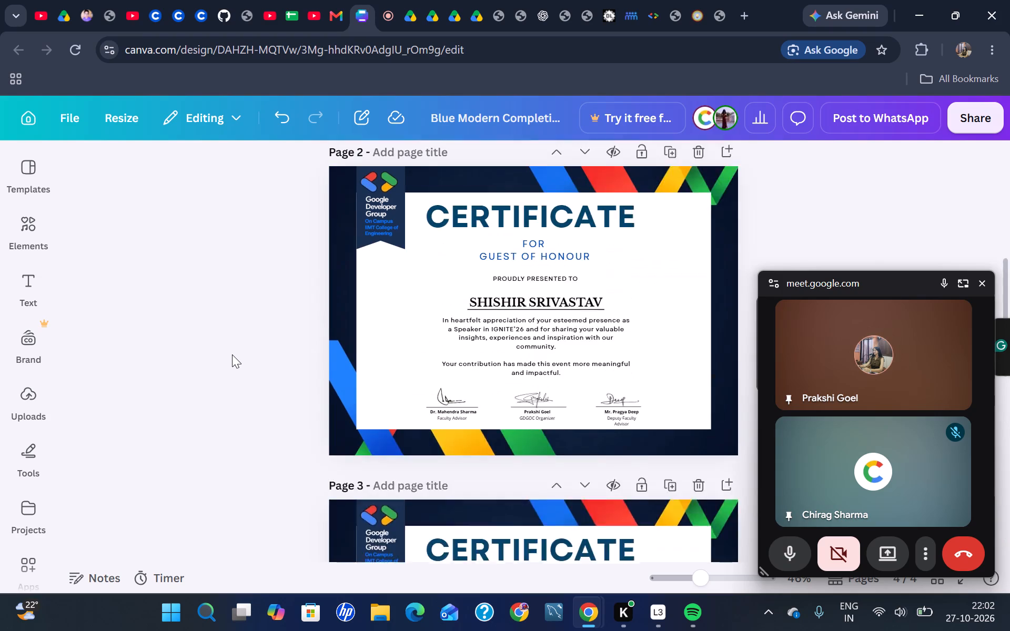
{"action": "scroll", "coordinate": [232, 354], "scroll_direction": "up", "scroll_amount": 5}
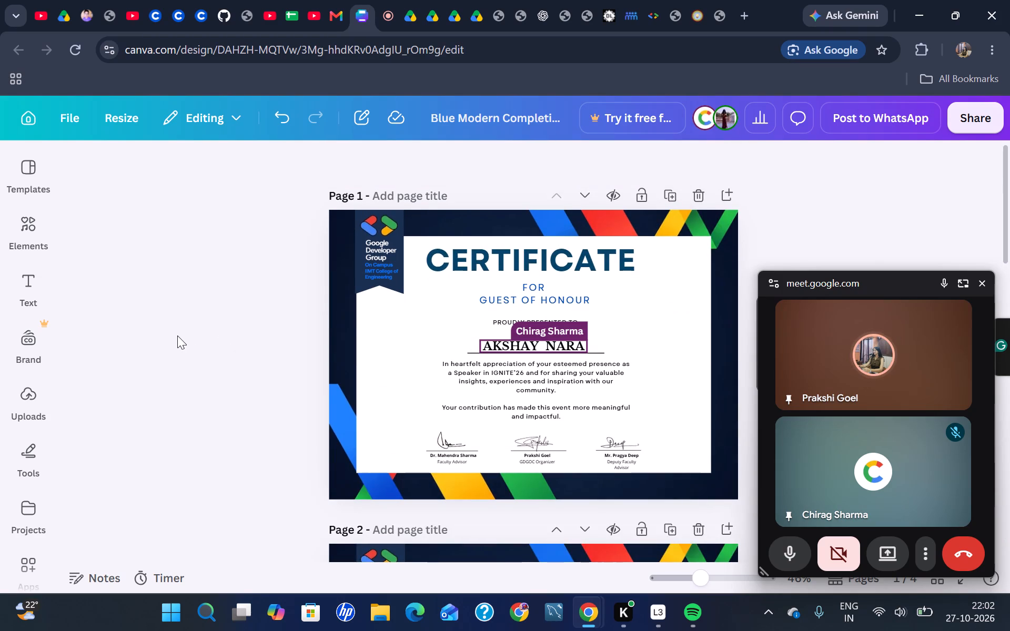
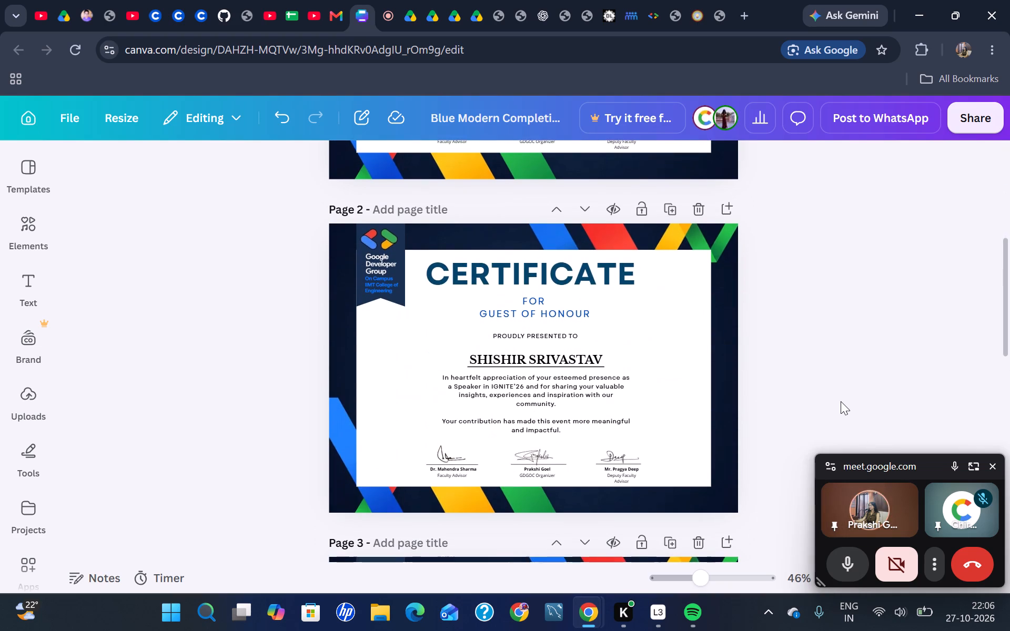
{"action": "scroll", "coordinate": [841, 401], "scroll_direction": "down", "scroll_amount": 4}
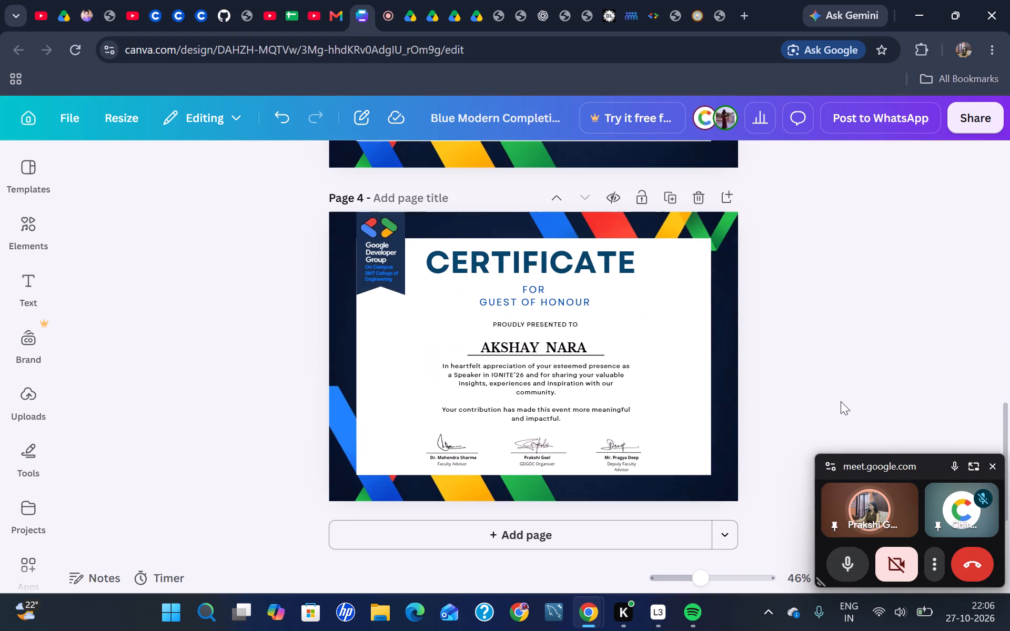
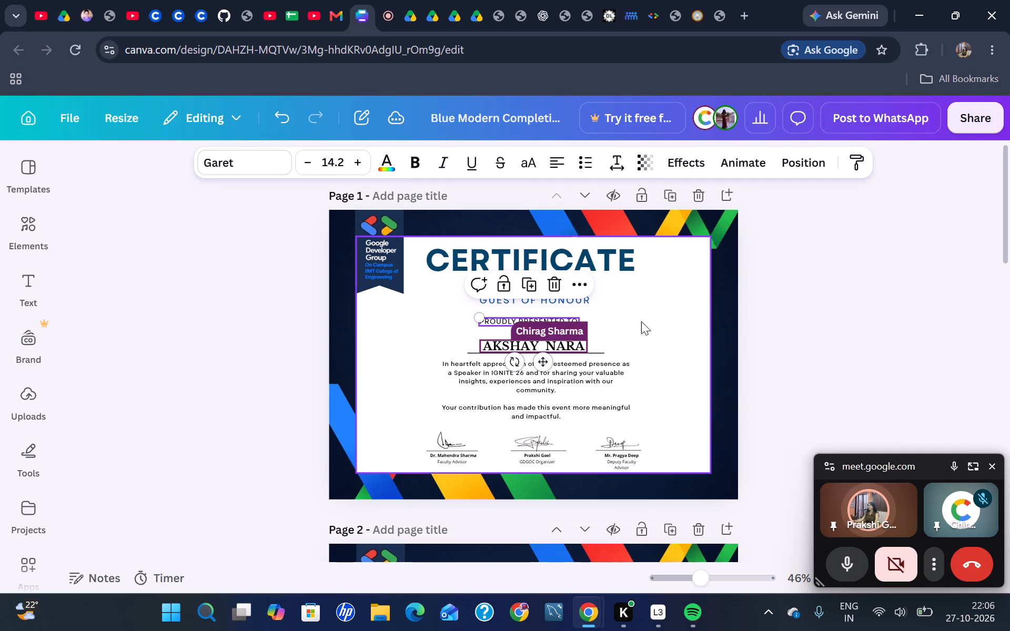
Nudge the PROUDLY PRESENTED TO line on page 1 slightly down, with its left edge aligned to GUEST OF HONOUR.
{"action": "key", "text": "Down"}
{"action": "key", "text": "Down"}
{"action": "key", "text": "Down"}
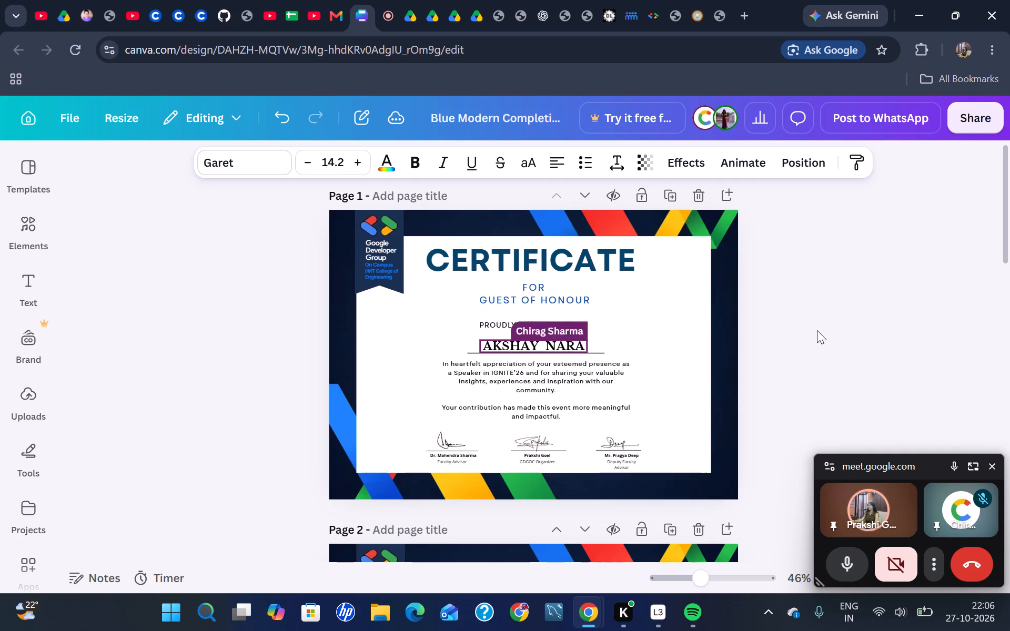
{"action": "key", "text": "Left"}
{"action": "key", "text": "Right"}
{"action": "key", "text": "Right"}
{"action": "key", "text": "Right"}
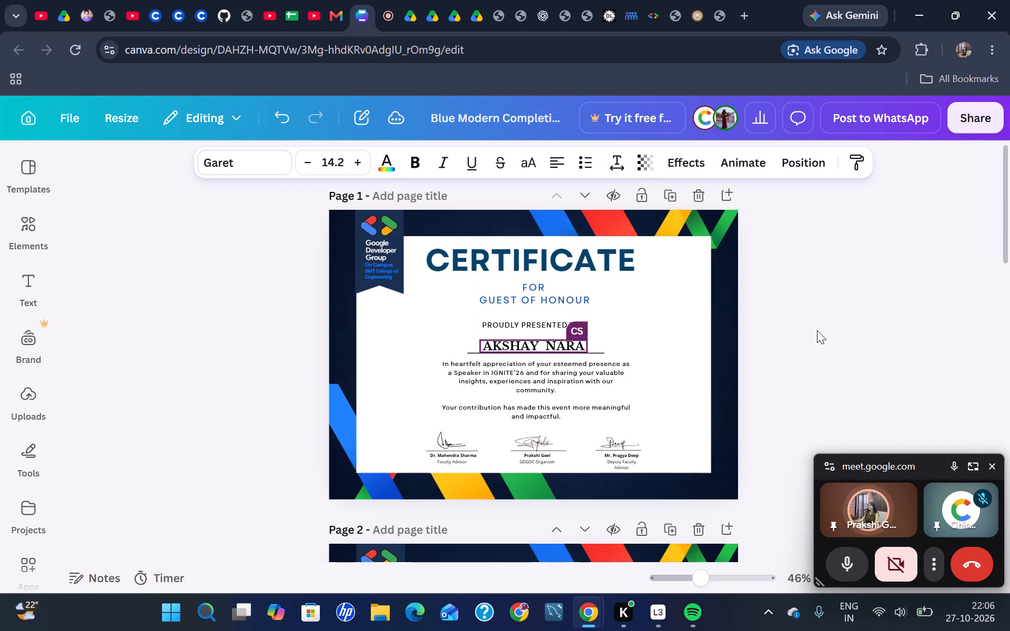
{"action": "key", "text": "Left"}
{"action": "key", "text": "Left"}
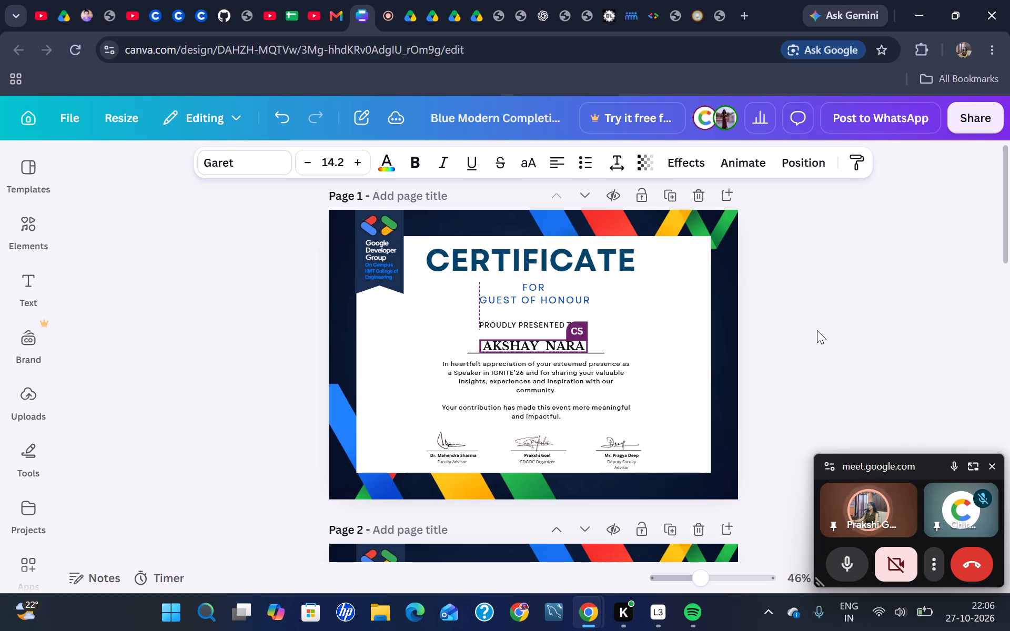
{"action": "left_click", "coordinate": [893, 345]}
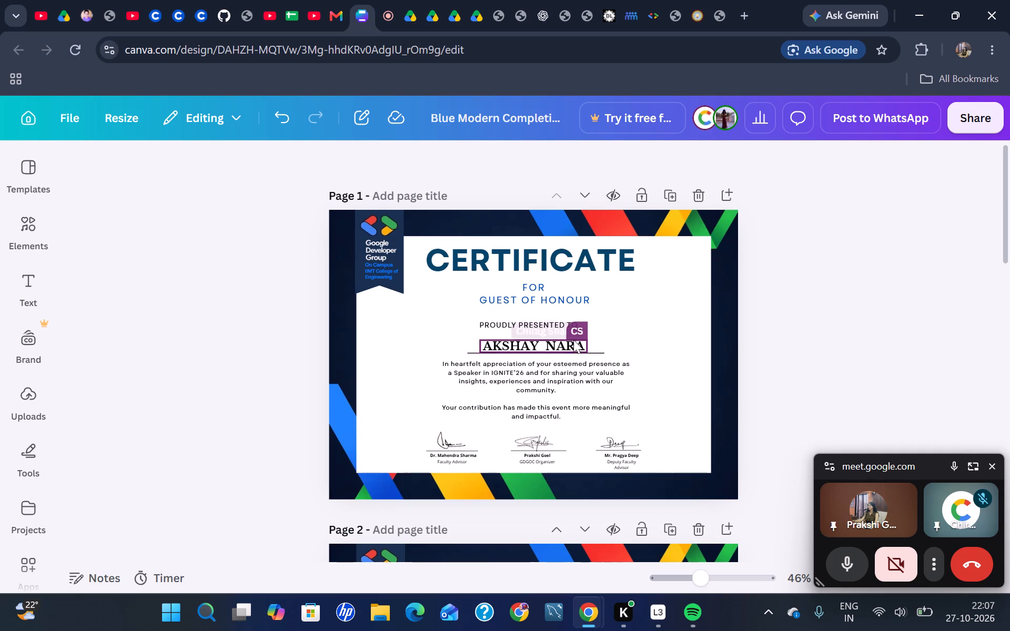
Nudge the recipient's name on page 1 slightly down so it sits just on the underline.
{"action": "left_click", "coordinate": [556, 343]}
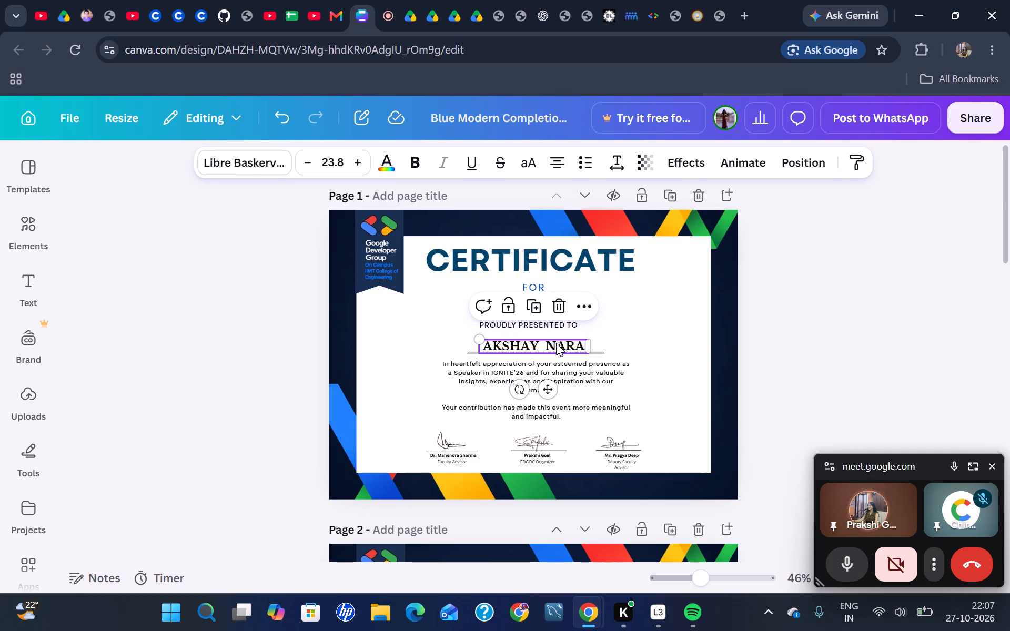
{"action": "key", "text": "Down"}
{"action": "key", "text": "Down"}
{"action": "key", "text": "Up"}
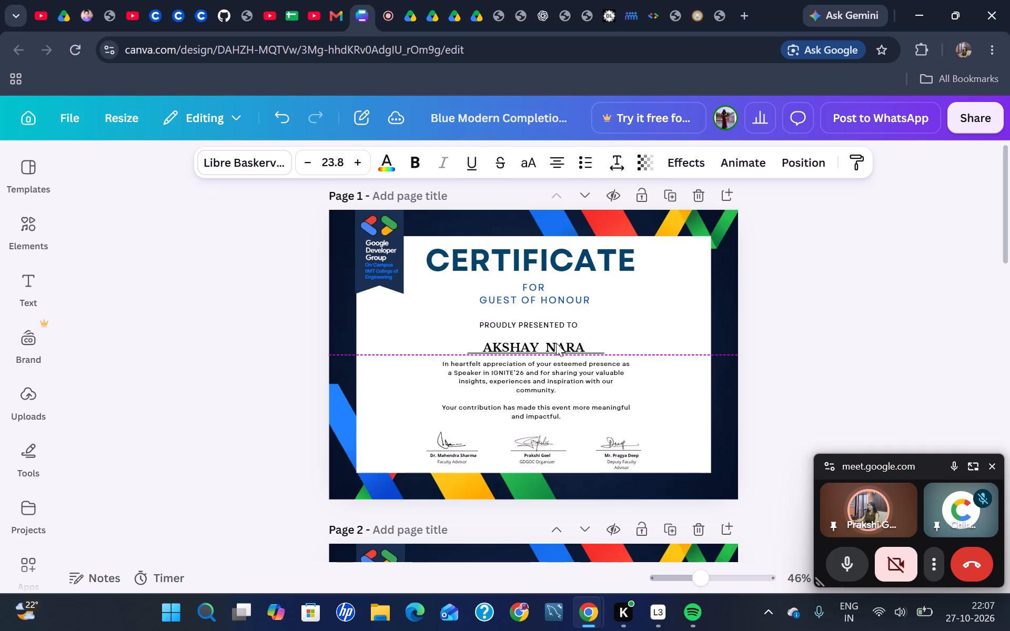
{"action": "key", "text": "Down"}
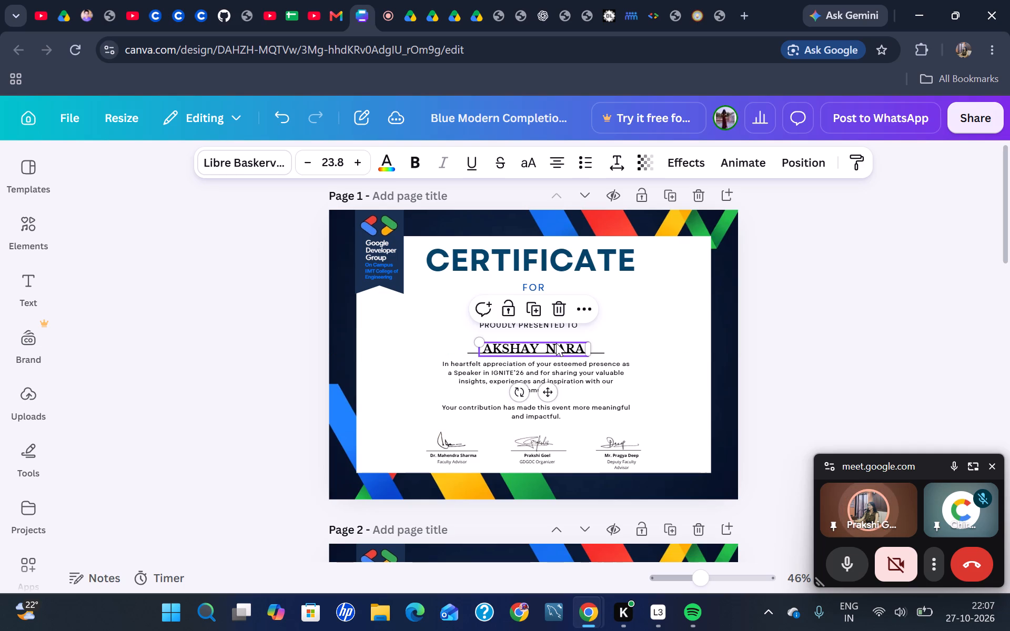
{"action": "key", "text": "Up"}
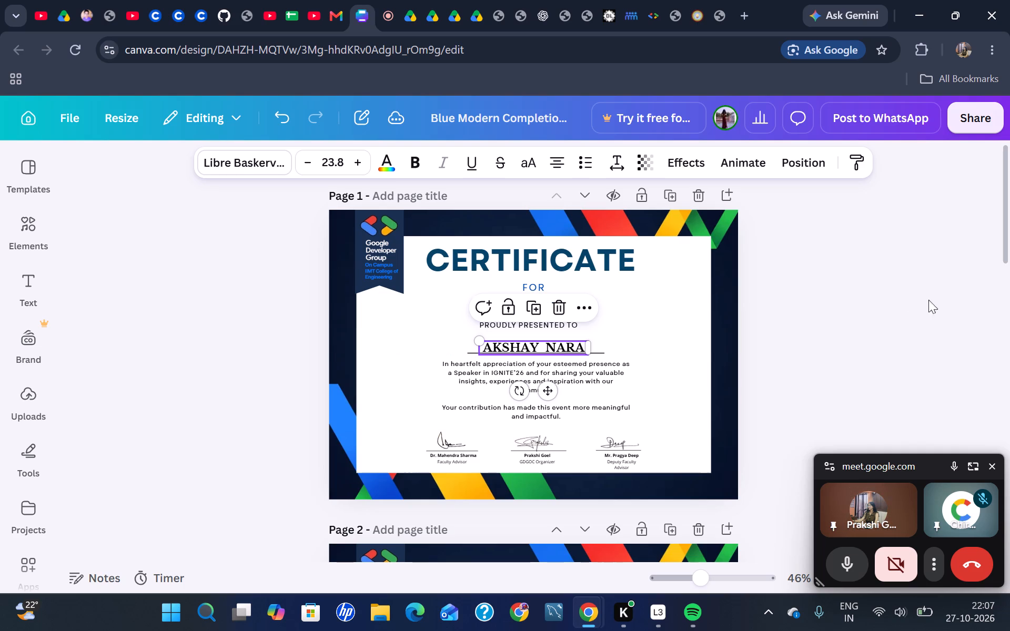
{"action": "left_click", "coordinate": [977, 313]}
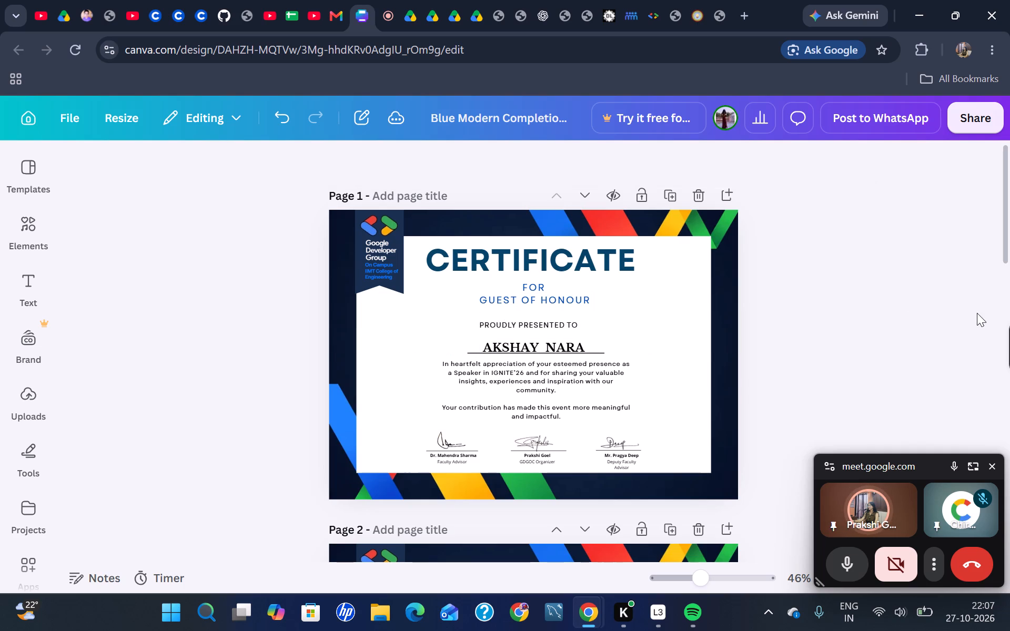
Enlarge the appreciation paragraph on page 1 to font size 13.5 and shift it down to sit just below the name's underline.
{"action": "left_click", "coordinate": [598, 374]}
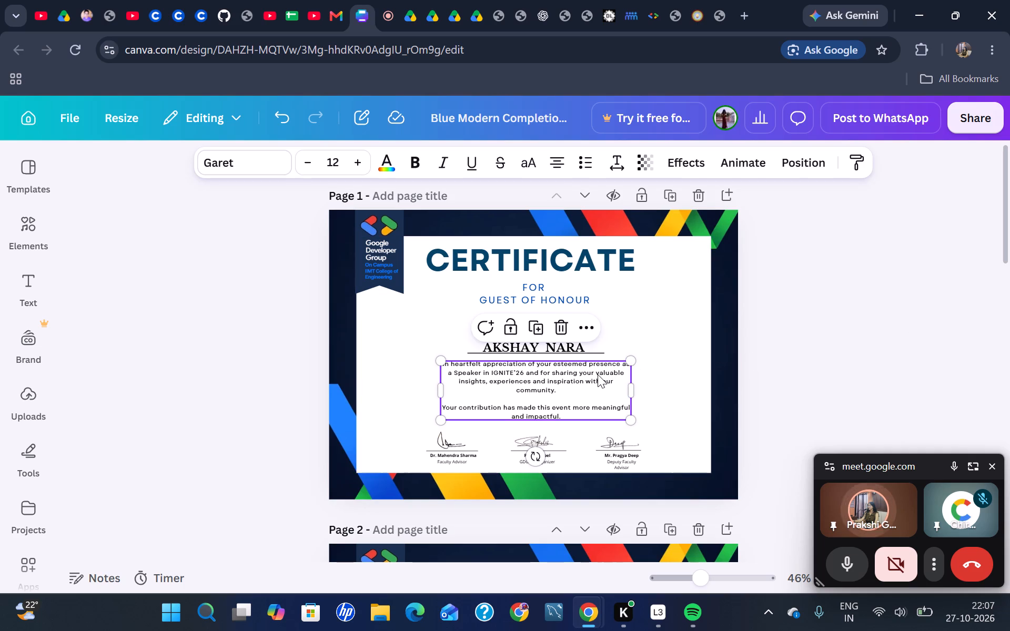
{"action": "left_click_drag", "start_coordinate": [440, 360], "coordinate": [430, 357]}
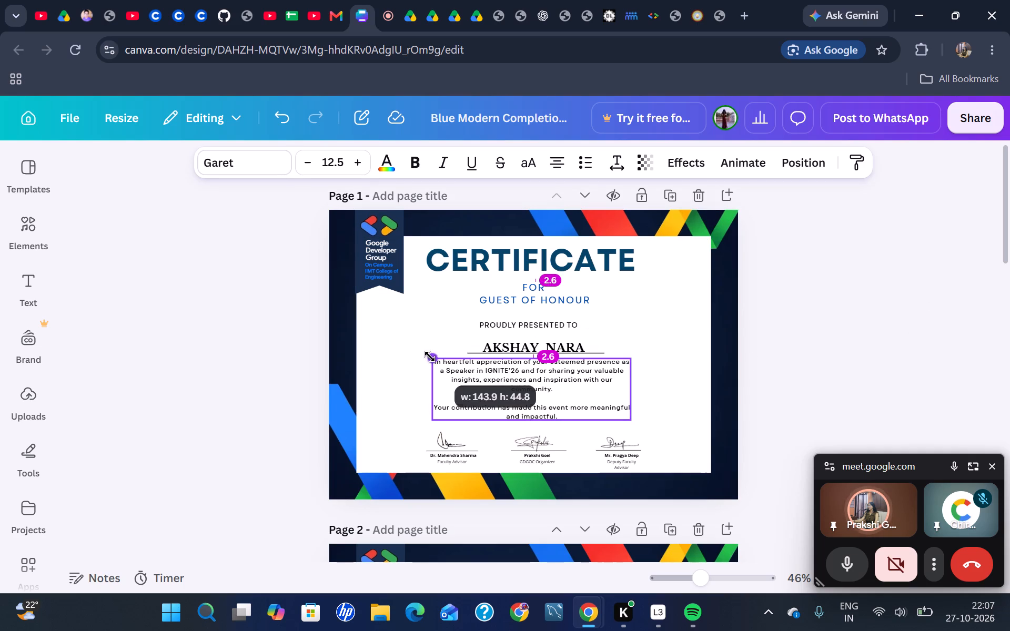
{"action": "left_click_drag", "start_coordinate": [430, 357], "coordinate": [410, 354]}
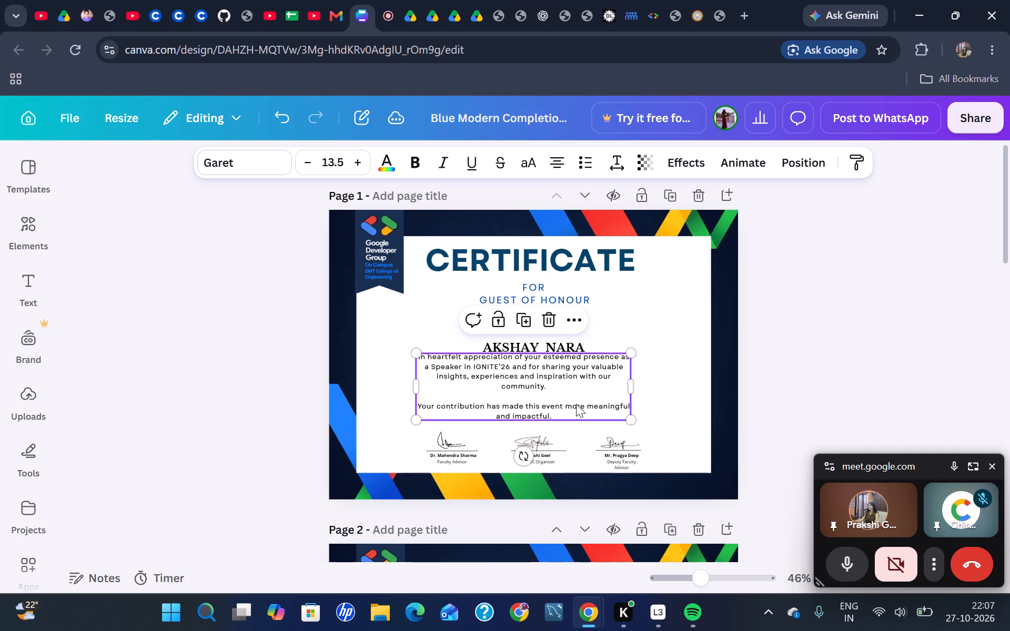
{"action": "key", "text": "Down"}
{"action": "key", "text": "Down"}
{"action": "key", "text": "Down"}
{"action": "key", "text": "Down"}
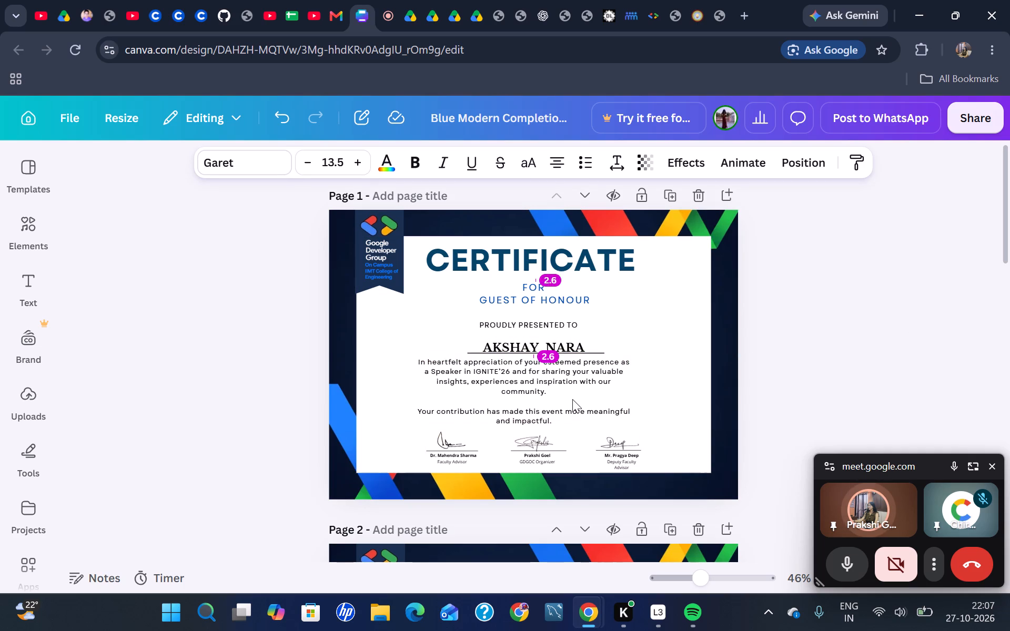
{"action": "key", "text": "Down"}
{"action": "key", "text": "Right"}
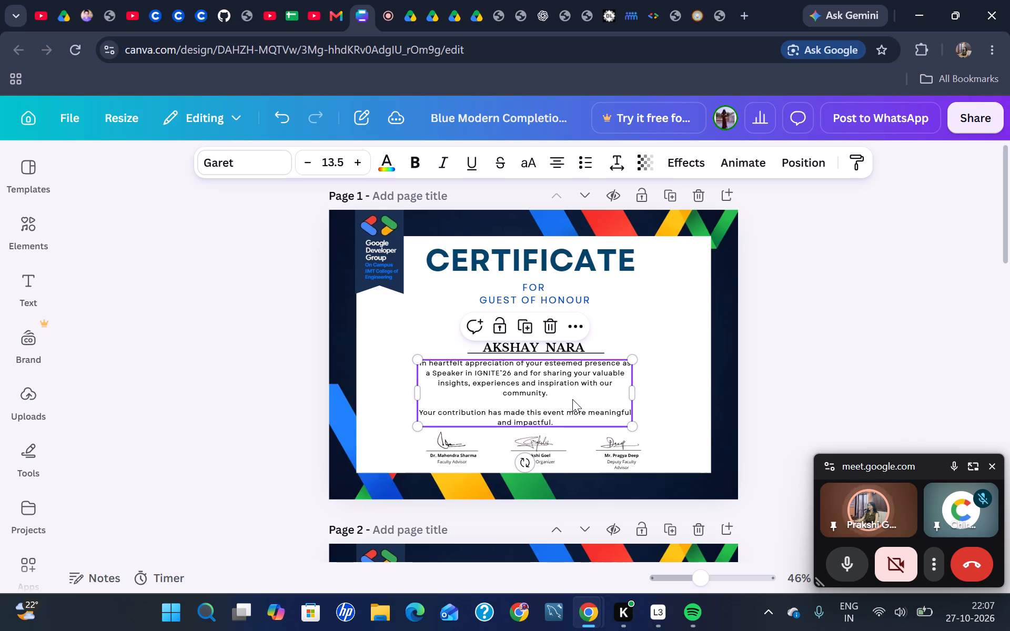
{"action": "left_click", "coordinate": [1009, 251]}
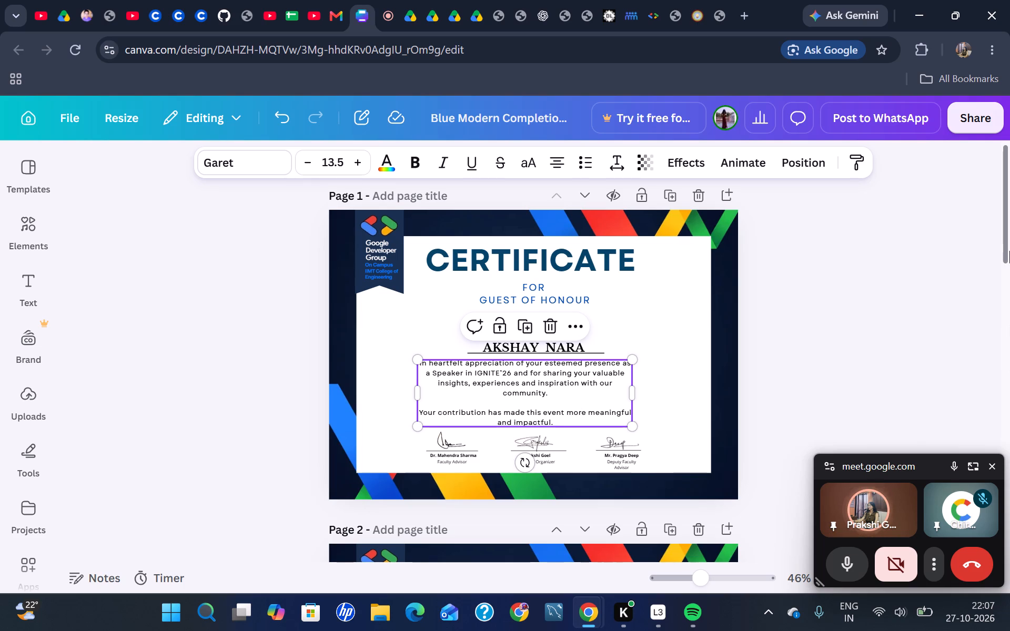
{"action": "left_click", "coordinate": [845, 400]}
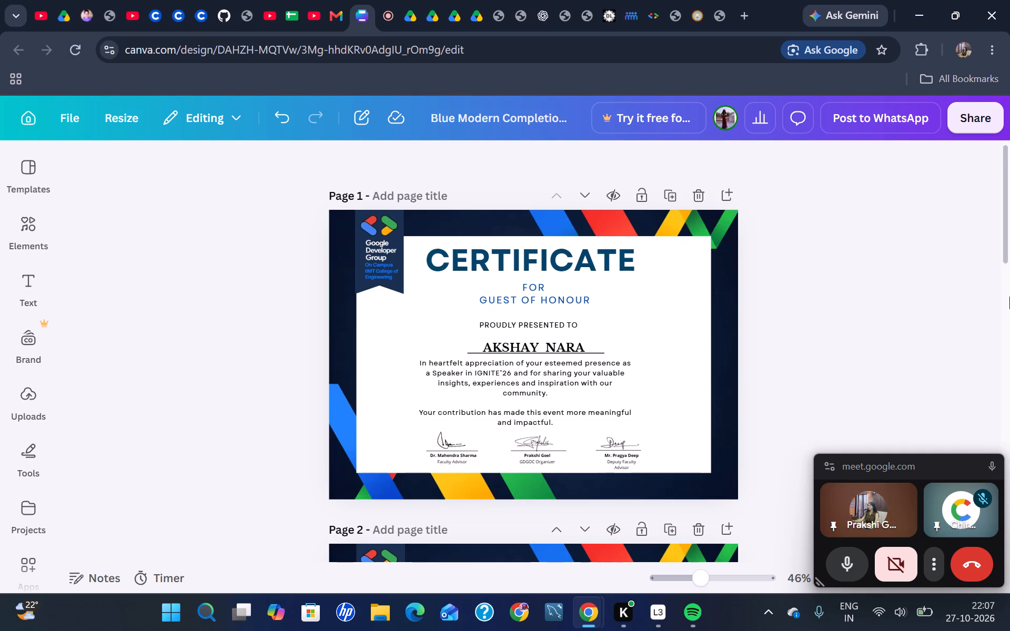
Review all four certificate pages, comparing page 1's text size and layout with the others.
{"action": "scroll", "coordinate": [1009, 297], "scroll_direction": "down", "scroll_amount": 6}
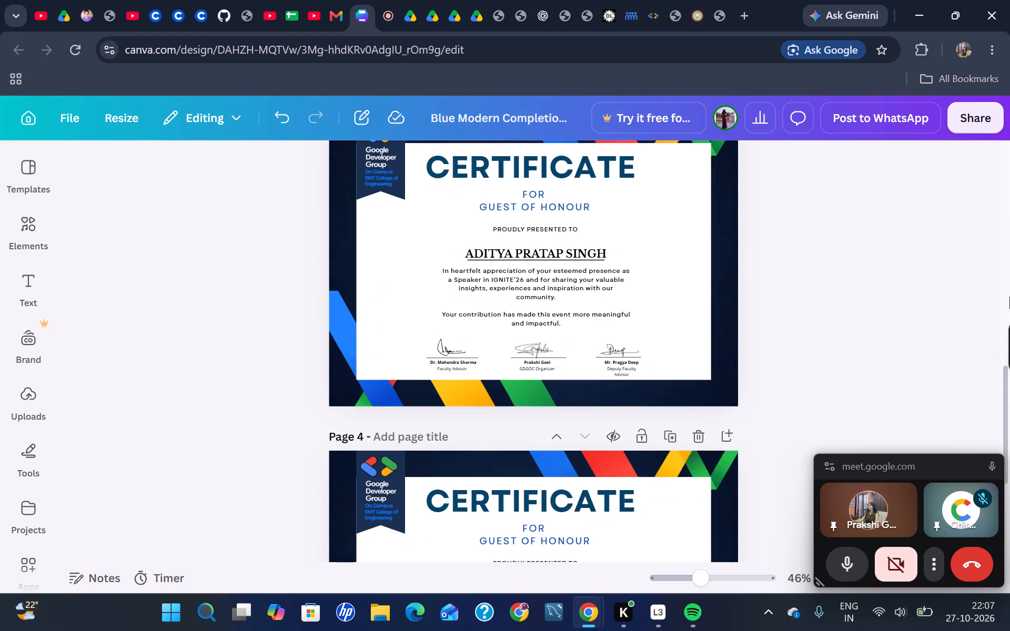
{"action": "scroll", "coordinate": [1009, 297], "scroll_direction": "down", "scroll_amount": 2}
{"action": "scroll", "coordinate": [978, 309], "scroll_direction": "up", "scroll_amount": 5}
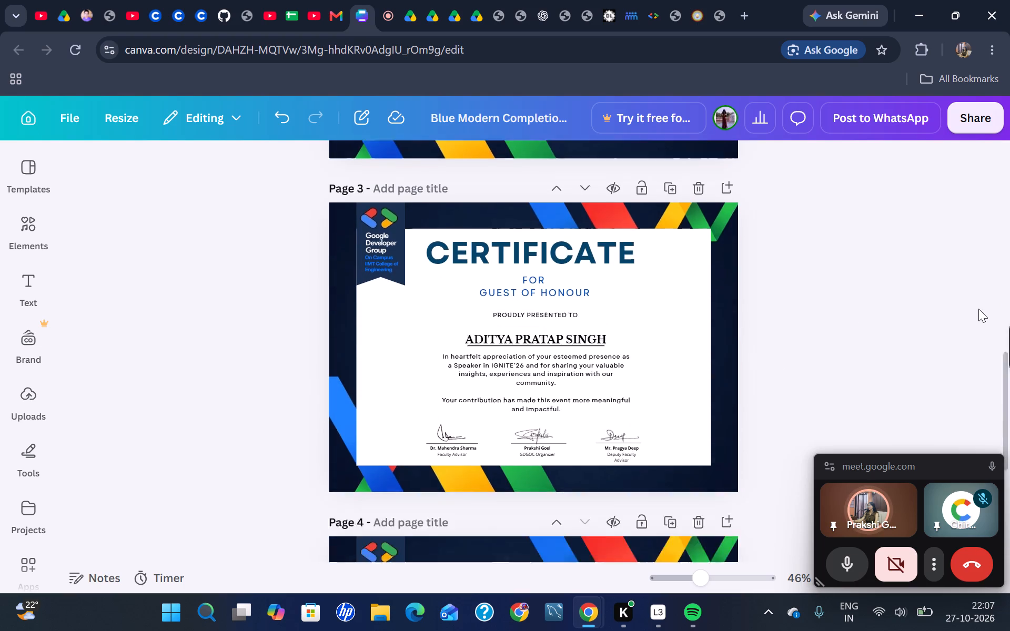
{"action": "scroll", "coordinate": [978, 309], "scroll_direction": "up", "scroll_amount": 3}
{"action": "scroll", "coordinate": [978, 309], "scroll_direction": "down", "scroll_amount": 4}
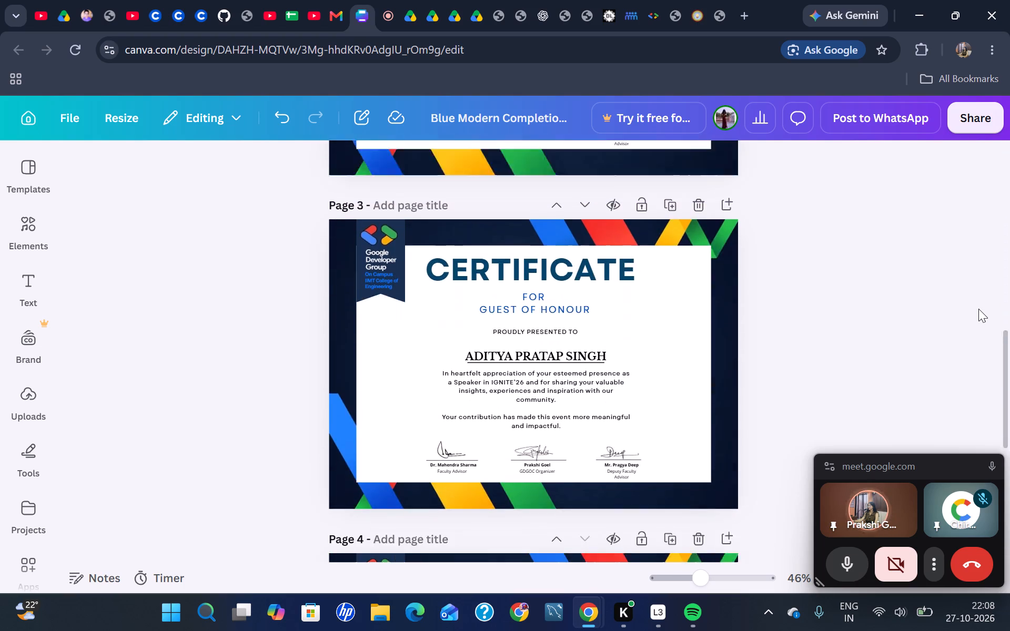
{"action": "scroll", "coordinate": [978, 309], "scroll_direction": "down", "scroll_amount": 2}
{"action": "scroll", "coordinate": [978, 309], "scroll_direction": "up", "scroll_amount": 7}
{"action": "scroll", "coordinate": [978, 309], "scroll_direction": "down", "scroll_amount": 2}
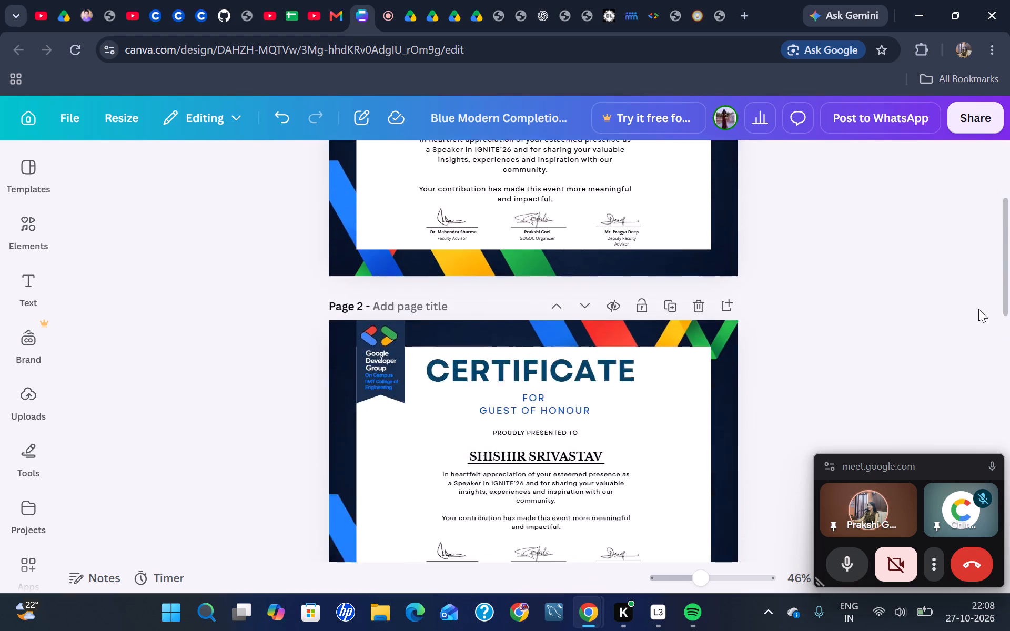
{"action": "scroll", "coordinate": [978, 309], "scroll_direction": "down", "scroll_amount": 7}
{"action": "scroll", "coordinate": [978, 309], "scroll_direction": "up", "scroll_amount": 9}
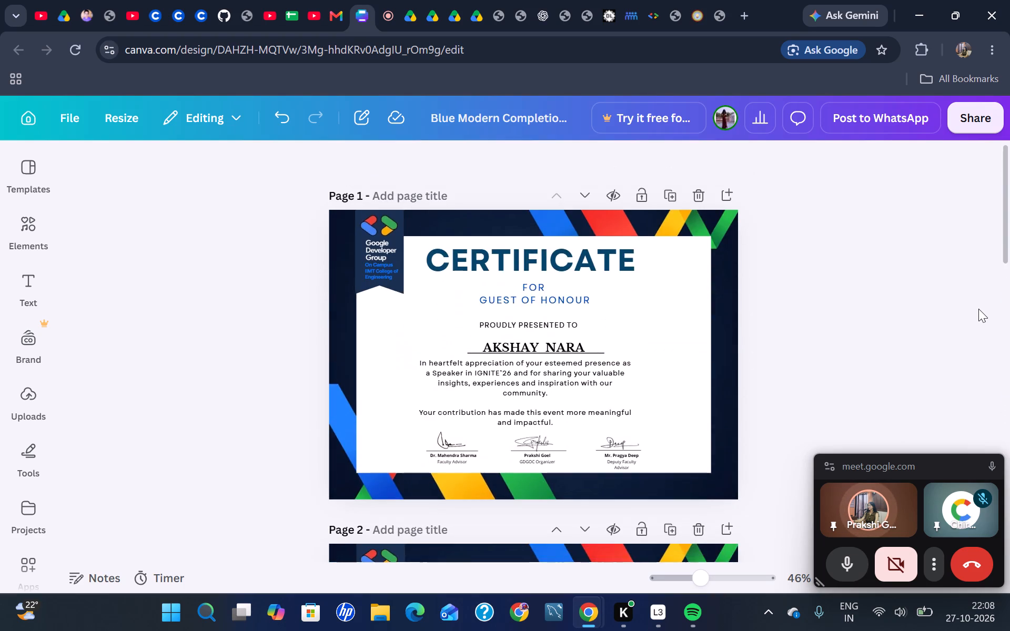
{"action": "scroll", "coordinate": [978, 309], "scroll_direction": "down", "scroll_amount": 8}
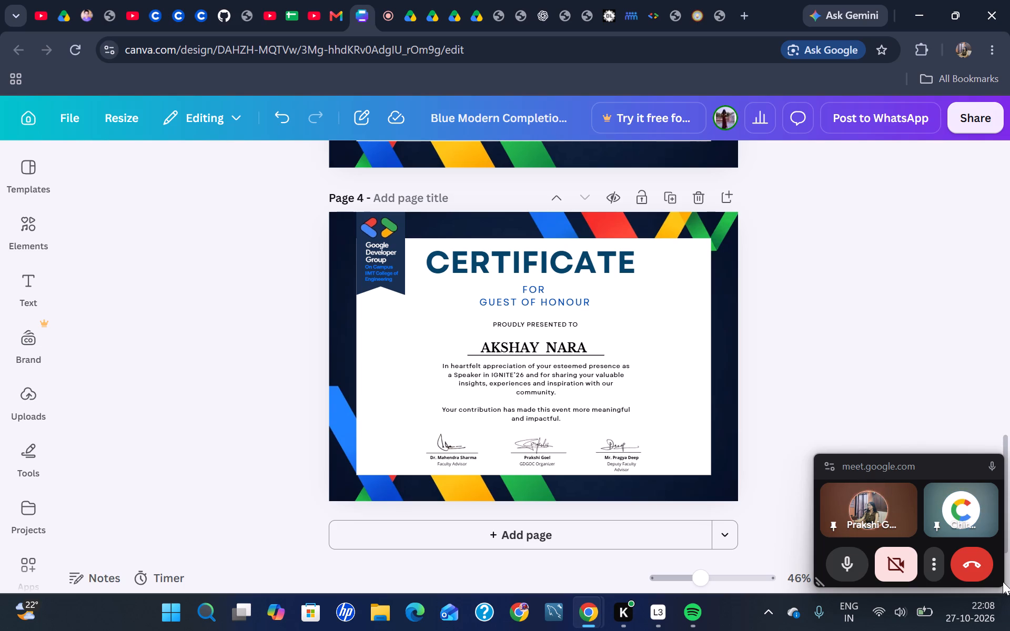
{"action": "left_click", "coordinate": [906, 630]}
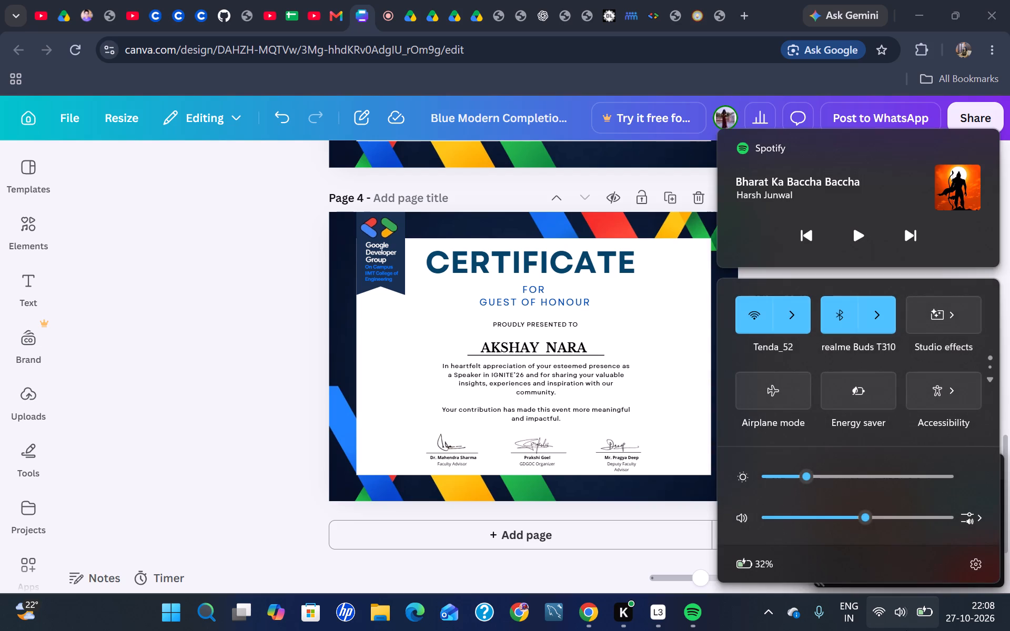
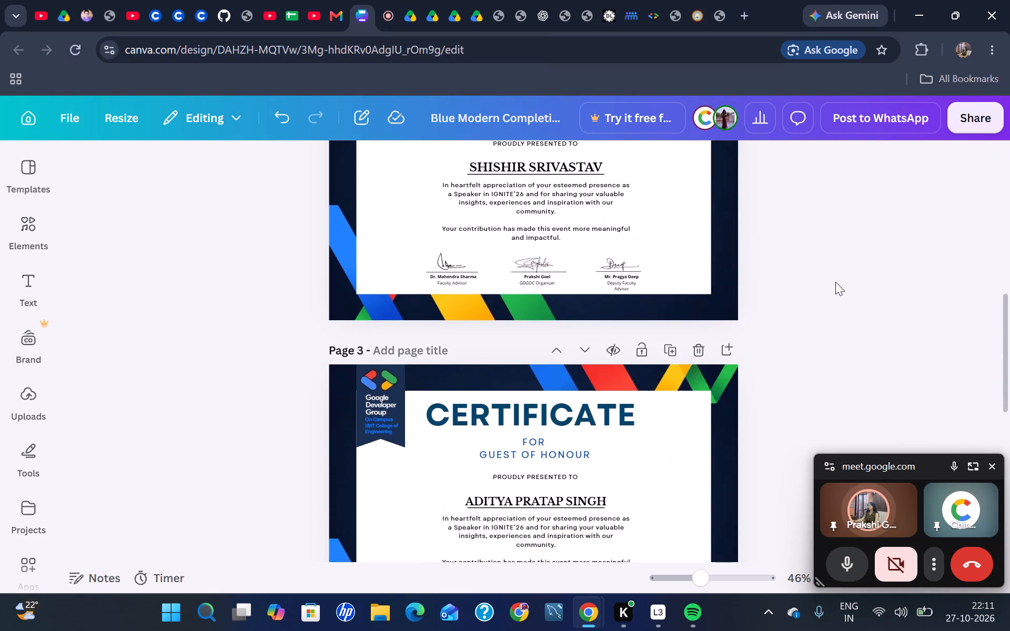
Remove the block of three signatures from the lower part of the page 1 certificate.
{"action": "scroll", "coordinate": [835, 282], "scroll_direction": "down", "scroll_amount": 6}
{"action": "scroll", "coordinate": [835, 282], "scroll_direction": "up", "scroll_amount": 9}
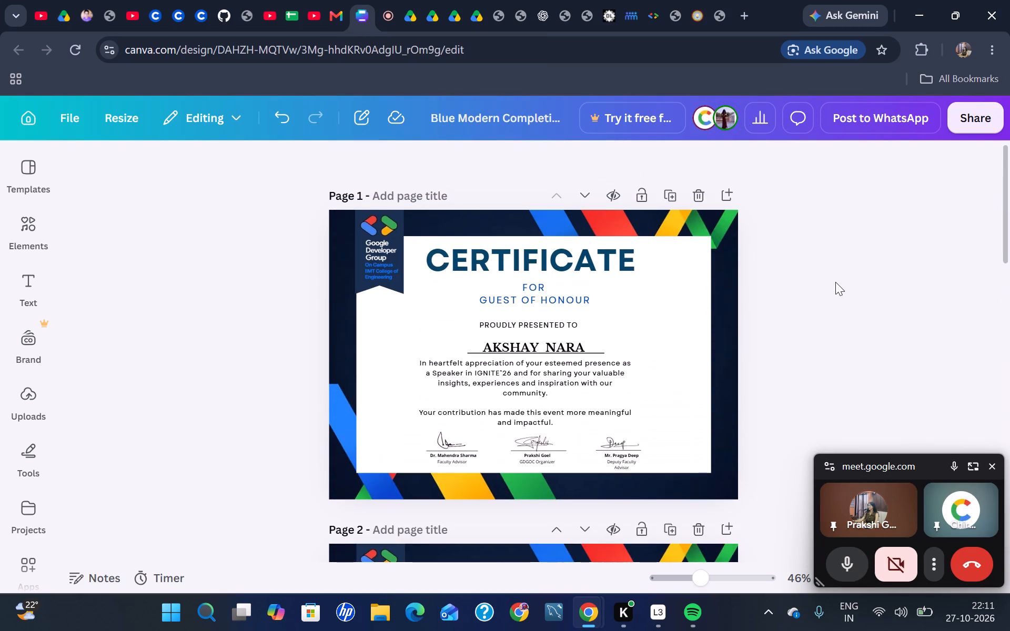
{"action": "left_click", "coordinate": [466, 453]}
Shift page 1's appreciation paragraph slightly down and widen its text box to about 200, ending just inside the white panel's right edge.
{"action": "left_click", "coordinate": [586, 381]}
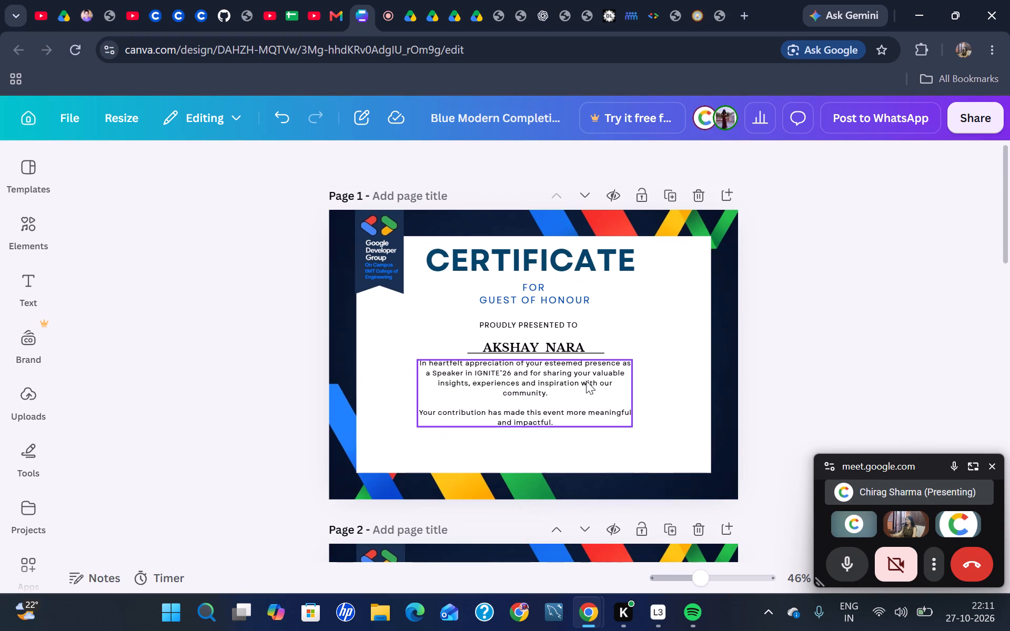
{"action": "left_click_drag", "start_coordinate": [561, 388], "coordinate": [566, 395]}
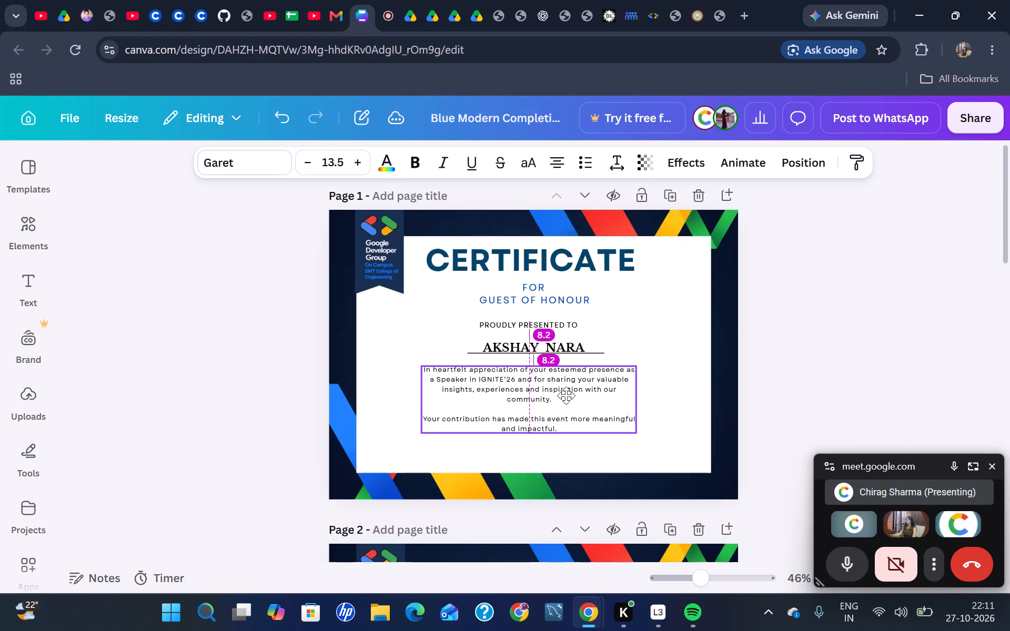
{"action": "left_click_drag", "start_coordinate": [566, 395], "coordinate": [566, 395]}
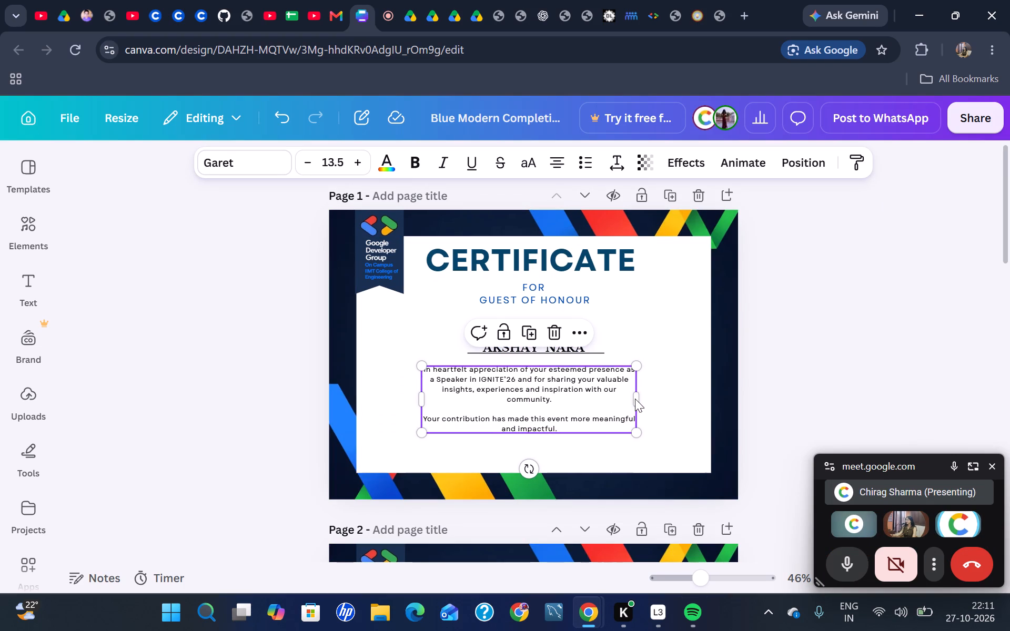
{"action": "left_click_drag", "start_coordinate": [640, 393], "coordinate": [669, 391]}
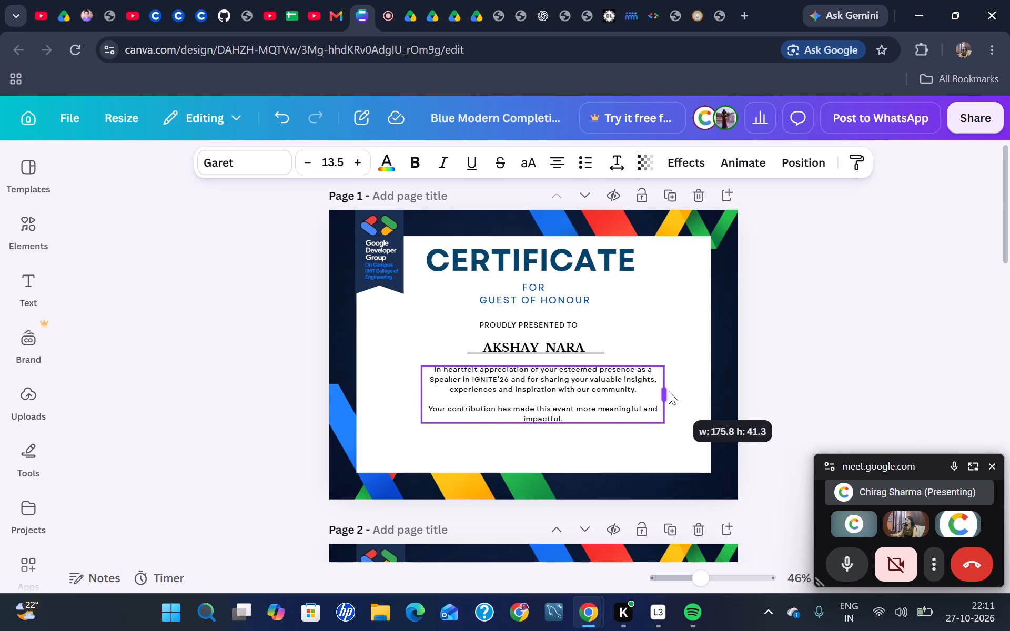
{"action": "left_click_drag", "start_coordinate": [669, 391], "coordinate": [704, 384]}
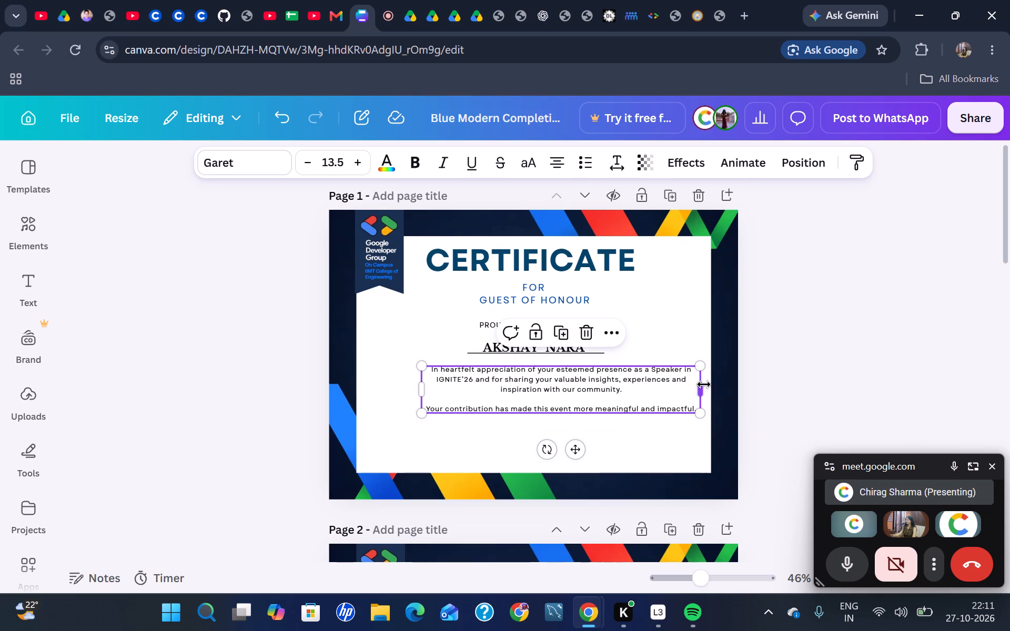
Enlarge page 1's appreciation paragraph to font size 16.5 and reposition it inside the white panel, just below the name's underline.
{"action": "left_click_drag", "start_coordinate": [699, 411], "coordinate": [689, 454]}
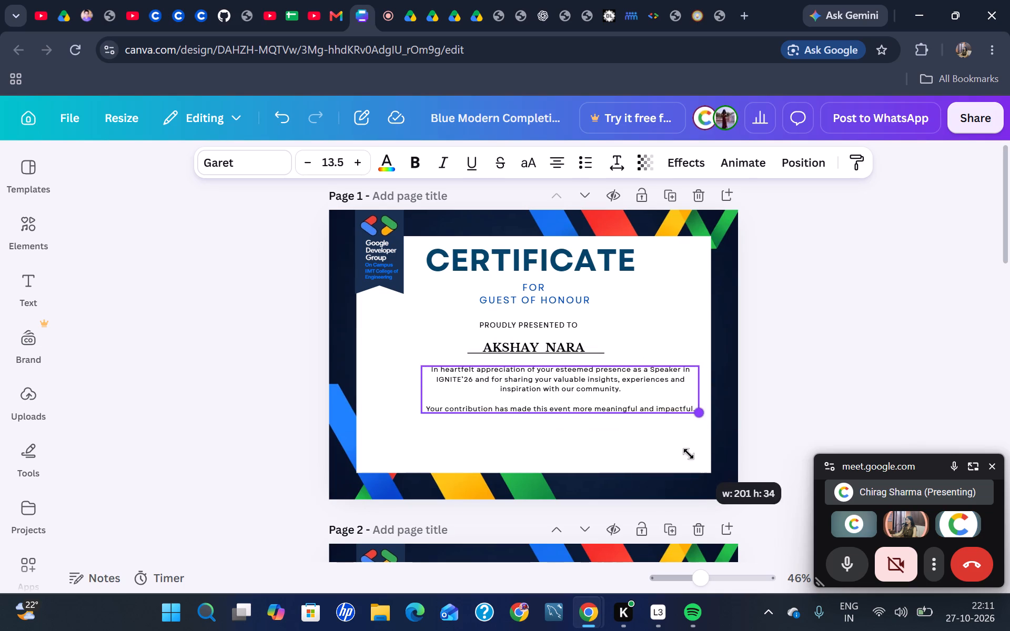
{"action": "left_click_drag", "start_coordinate": [689, 454], "coordinate": [733, 575]}
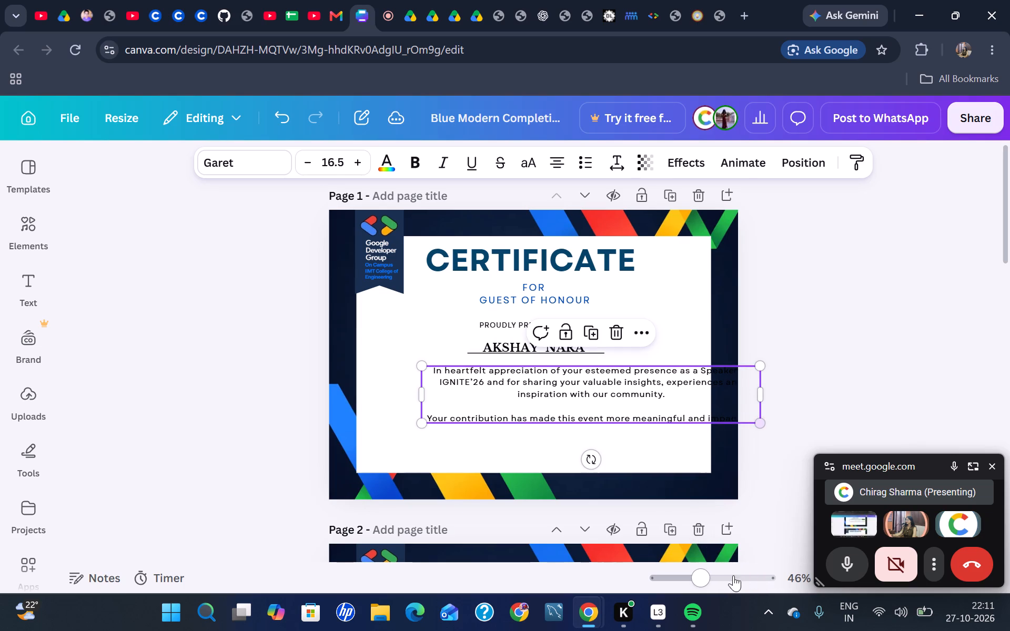
{"action": "left_click_drag", "start_coordinate": [696, 404], "coordinate": [647, 429]}
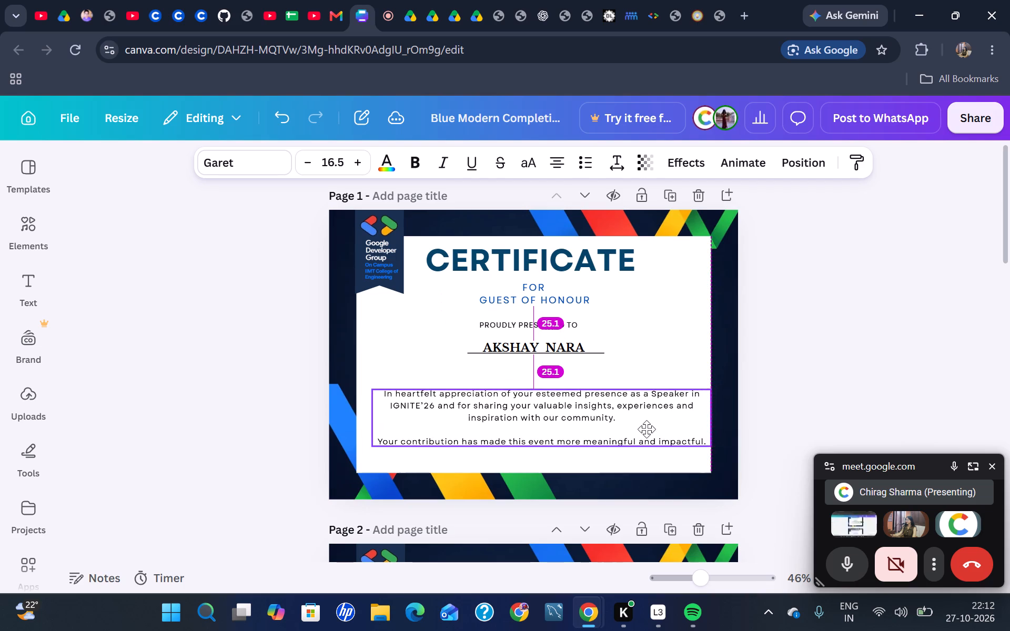
{"action": "left_click_drag", "start_coordinate": [647, 429], "coordinate": [651, 416]}
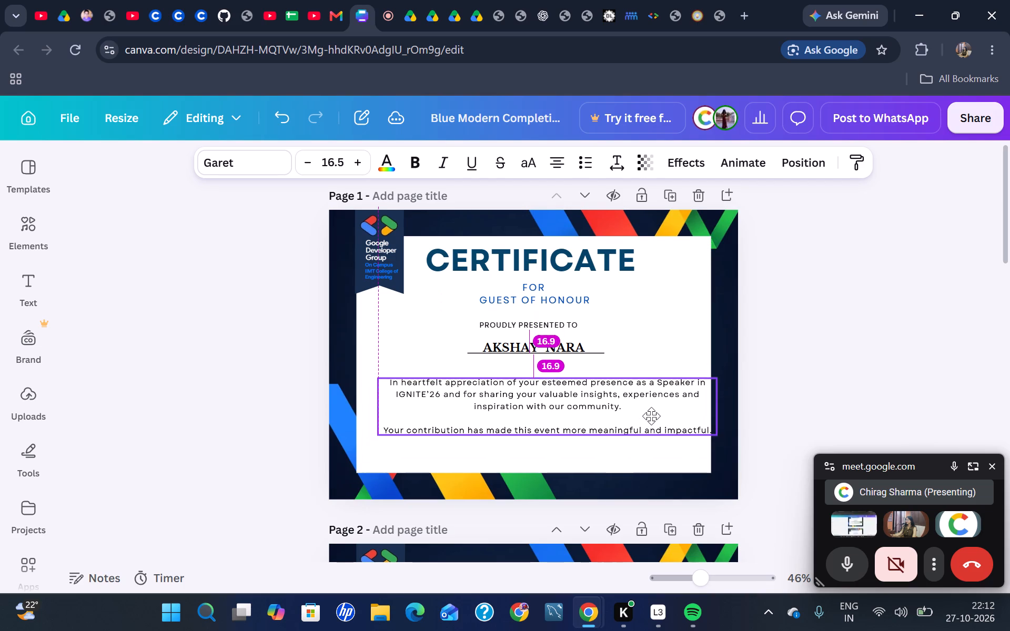
{"action": "left_click_drag", "start_coordinate": [651, 416], "coordinate": [649, 416]}
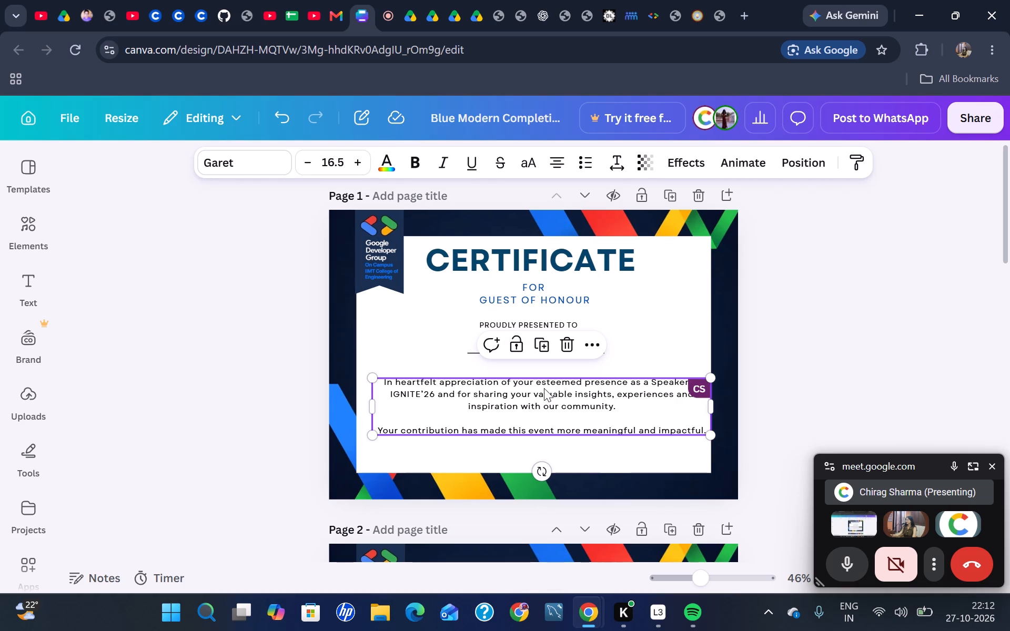
{"action": "left_click", "coordinate": [821, 373]}
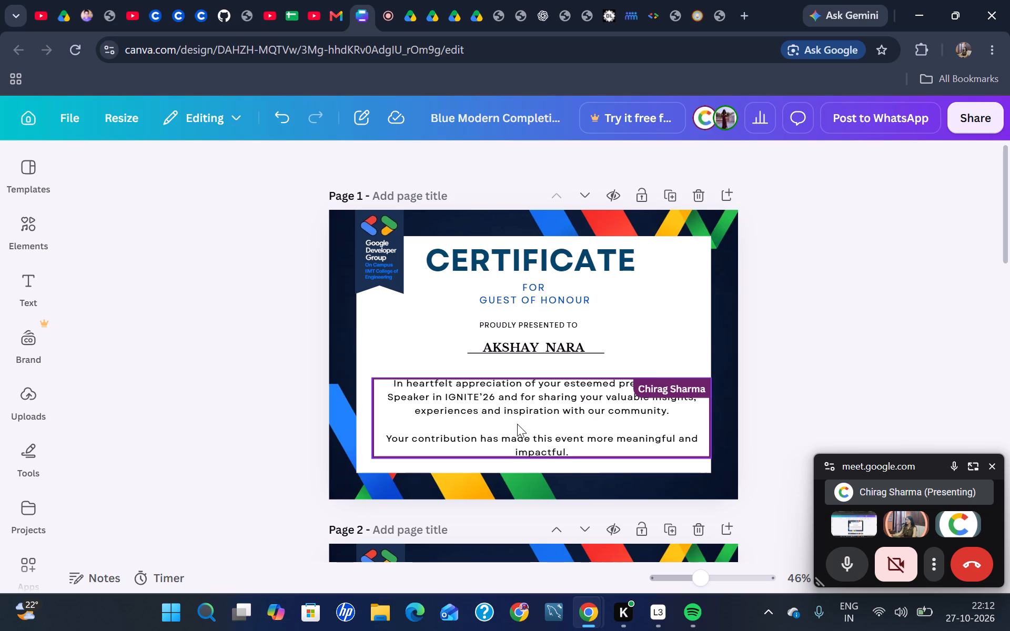
{"action": "left_click_drag", "start_coordinate": [557, 421], "coordinate": [546, 410]}
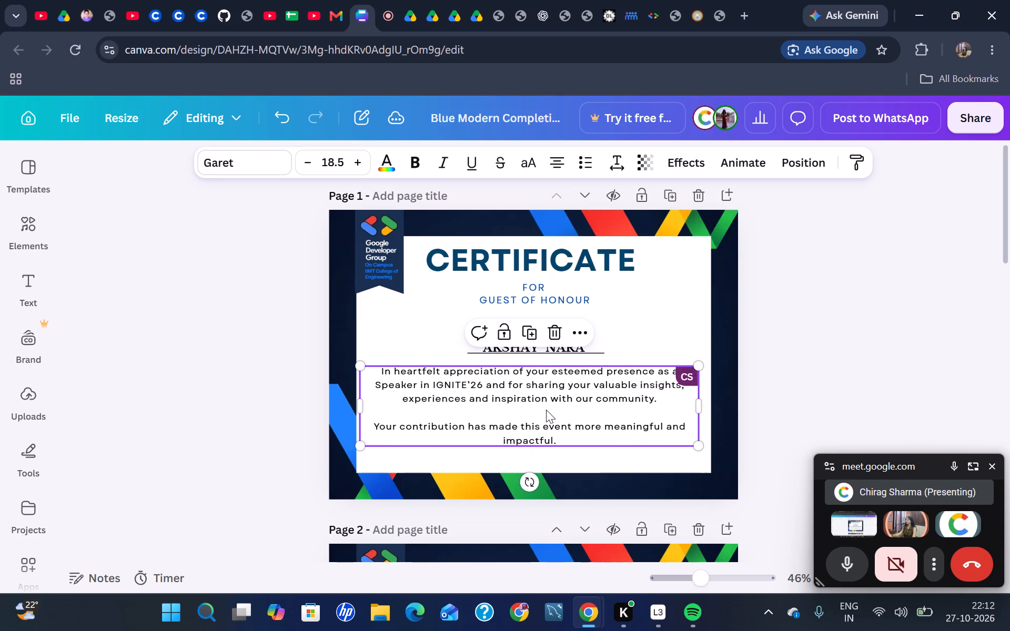
{"action": "left_click", "coordinate": [852, 355]}
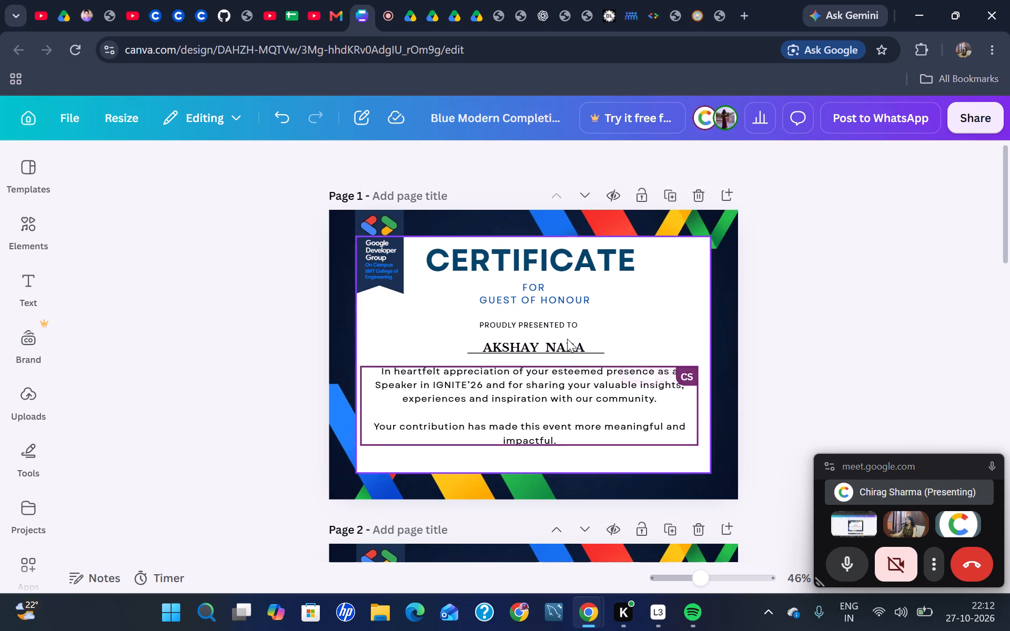
Move the recipient's name on page 1 out of the way and shift its underline slightly down and left, centred below PROUDLY PRESENTED TO.
{"action": "left_click_drag", "start_coordinate": [567, 351], "coordinate": [578, 330]}
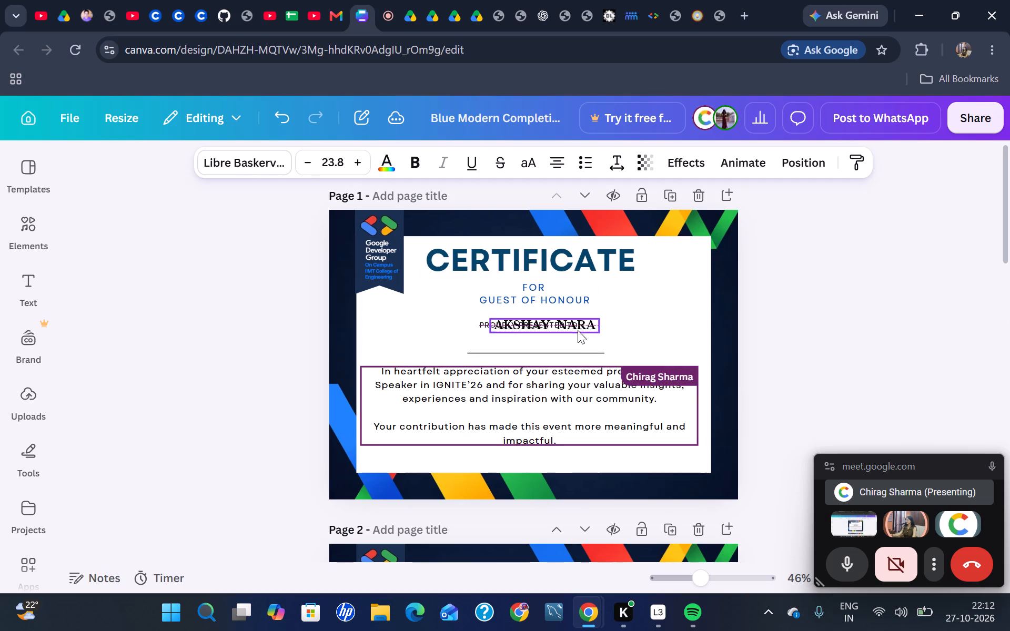
{"action": "left_click_drag", "start_coordinate": [578, 330], "coordinate": [574, 334]}
{"action": "left_click_drag", "start_coordinate": [561, 354], "coordinate": [560, 358]}
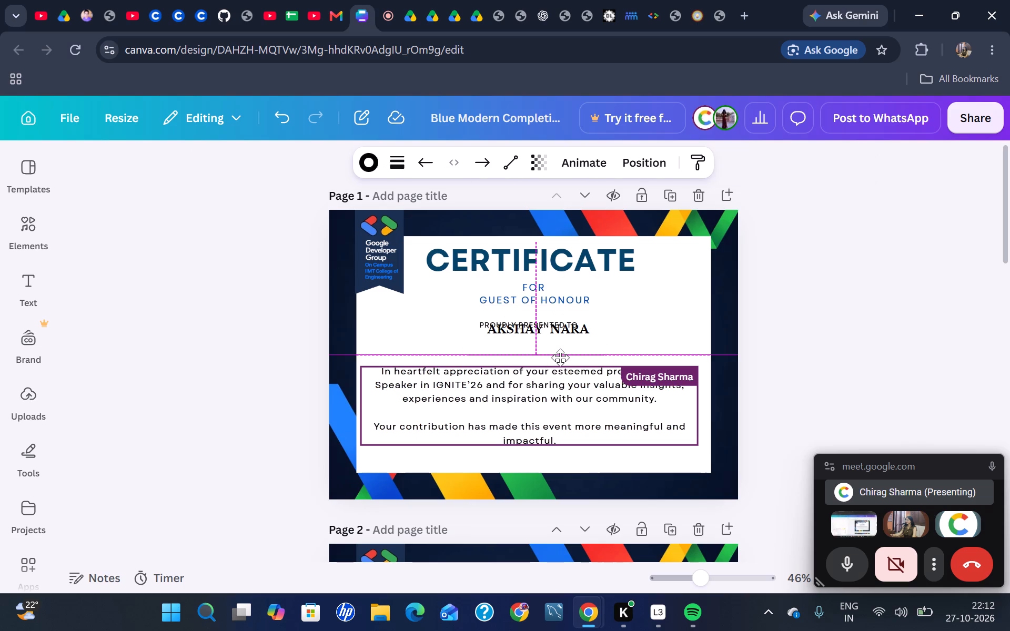
{"action": "left_click_drag", "start_coordinate": [560, 358], "coordinate": [554, 357]}
{"action": "left_click", "coordinate": [701, 320]}
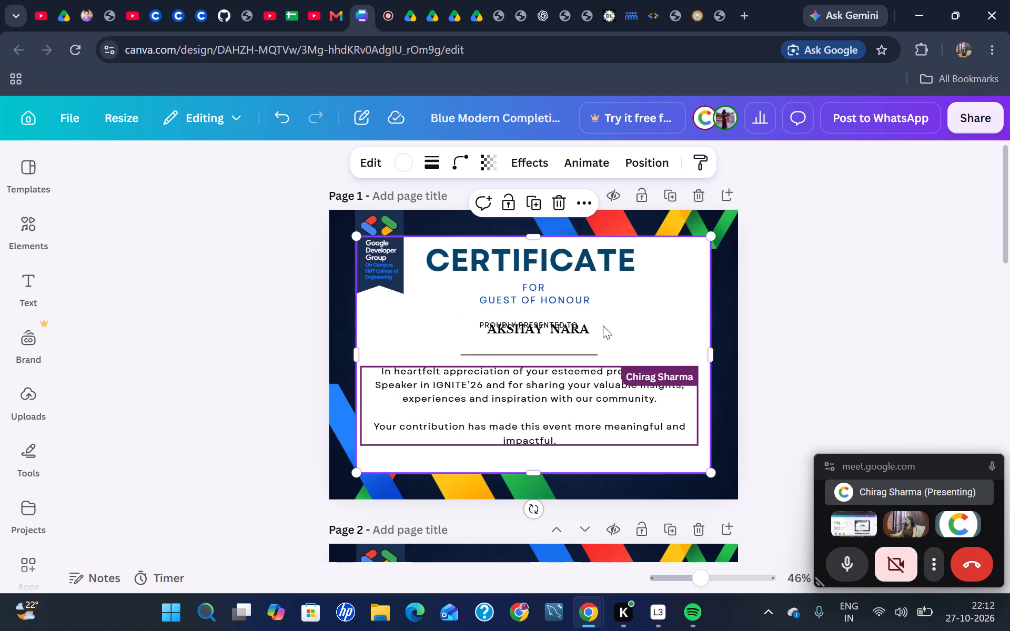
Place the recipient's name on page 1 back just above the underline, centred on it.
{"action": "left_click_drag", "start_coordinate": [583, 325], "coordinate": [571, 342]}
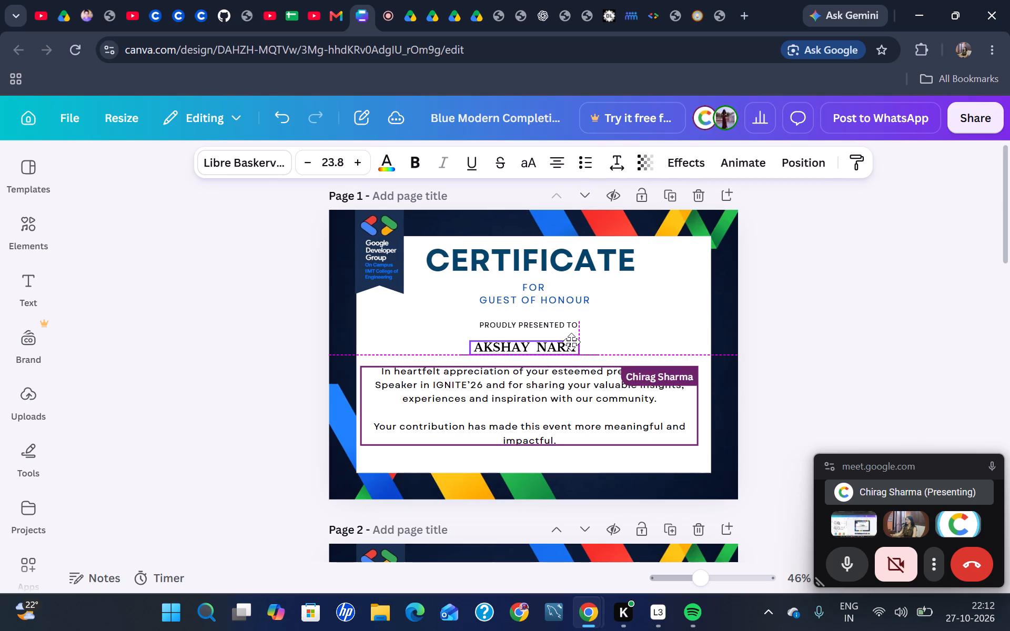
{"action": "left_click_drag", "start_coordinate": [571, 342], "coordinate": [576, 350]}
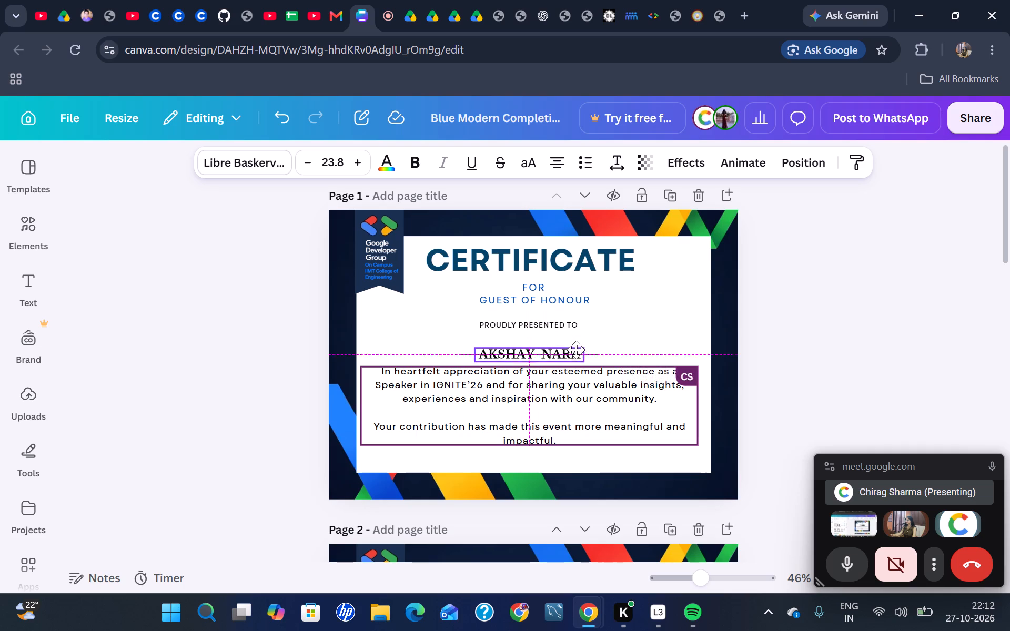
{"action": "left_click_drag", "start_coordinate": [576, 350], "coordinate": [573, 344]}
{"action": "key", "text": "Down"}
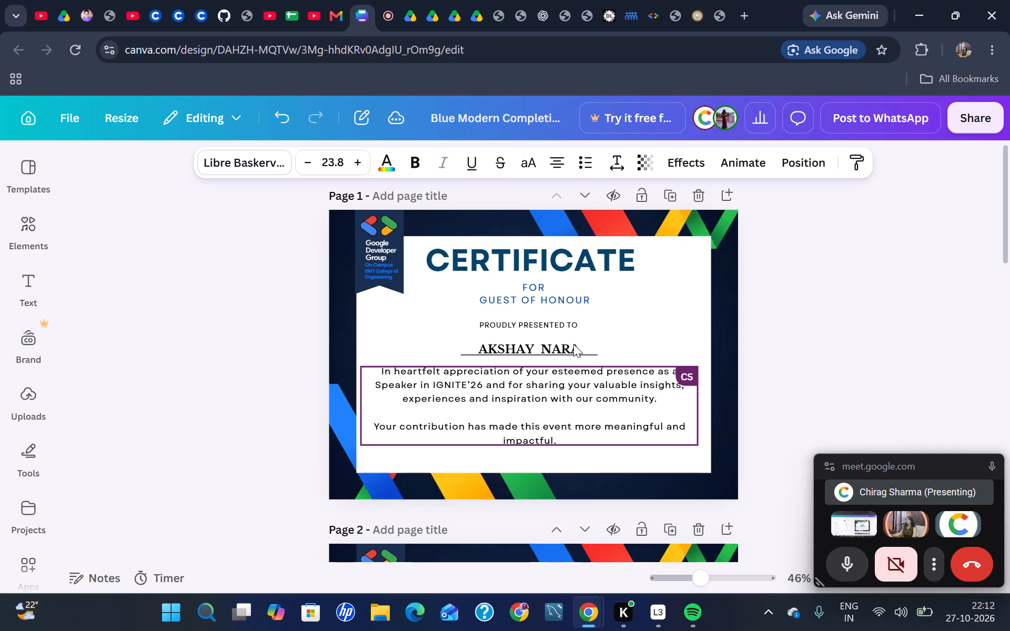
{"action": "key", "text": "Down"}
{"action": "key", "text": "Up"}
{"action": "left_click", "coordinate": [813, 331]}
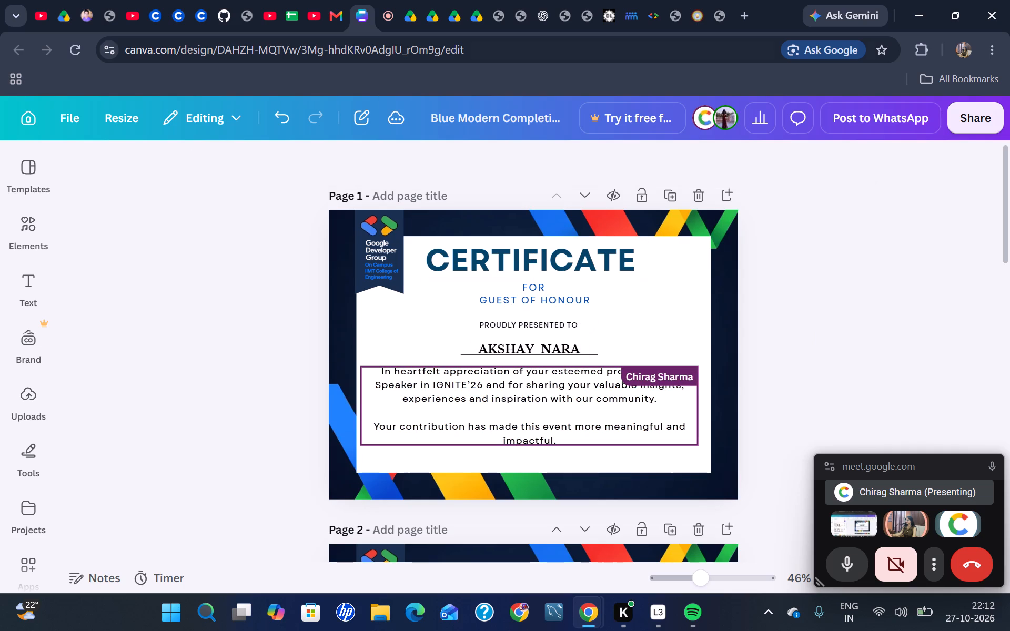
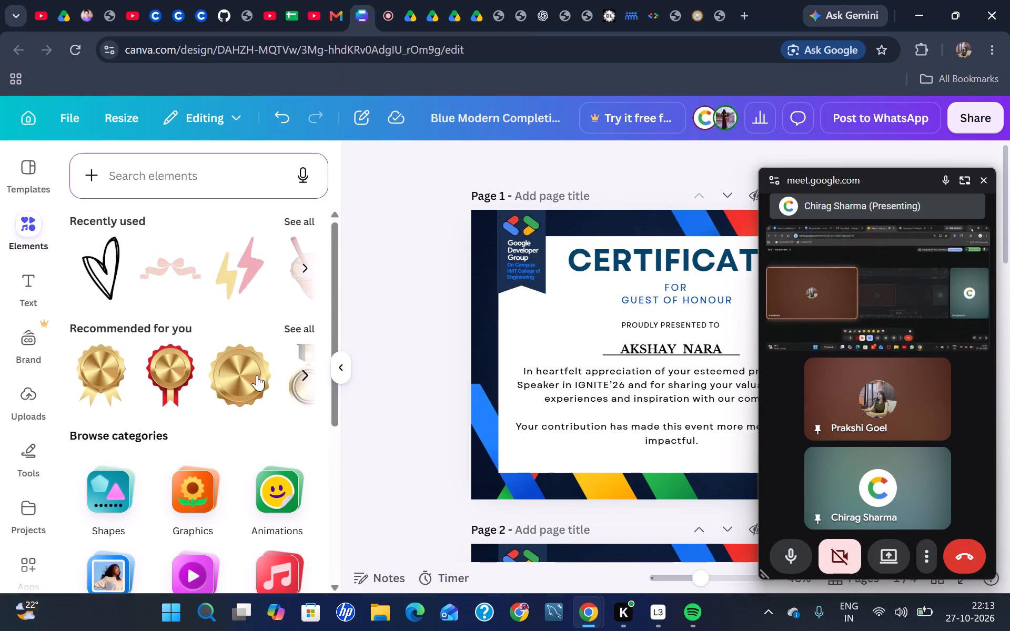
Look through the recommended medal and award-ribbon elements for a decoration suited to the certificate.
{"action": "left_click", "coordinate": [302, 374]}
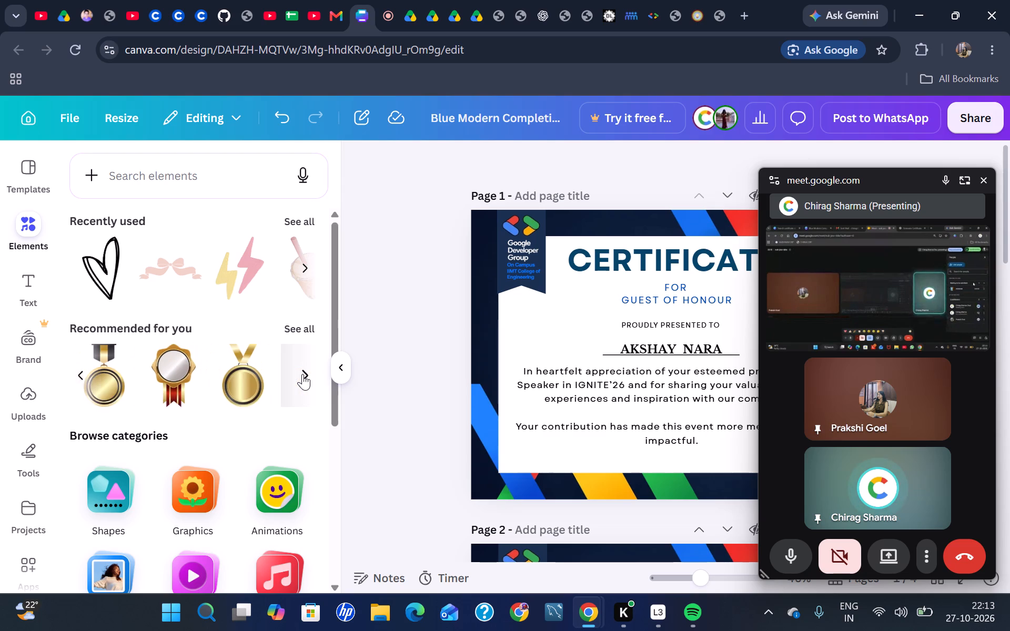
{"action": "left_click", "coordinate": [302, 374]}
{"action": "left_click", "coordinate": [302, 374]}
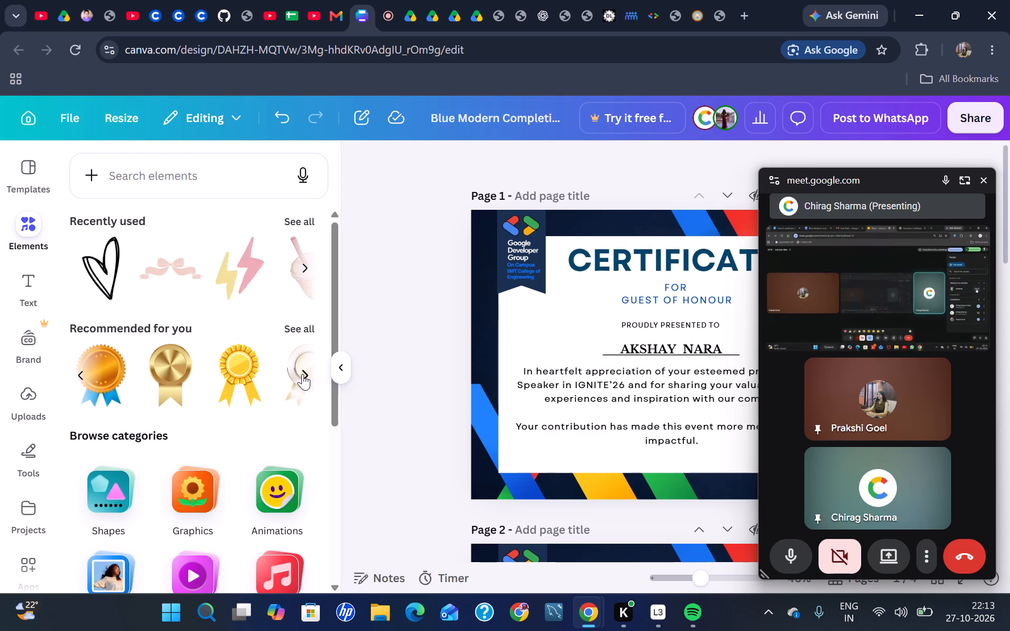
{"action": "left_click", "coordinate": [302, 374]}
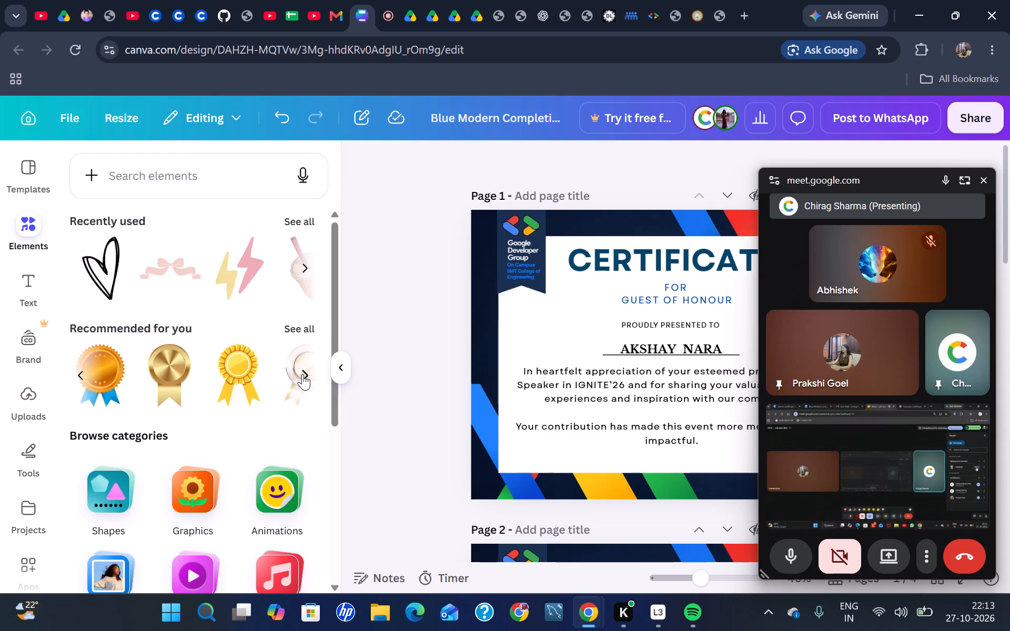
{"action": "left_click", "coordinate": [302, 374]}
{"action": "left_click", "coordinate": [302, 374]}
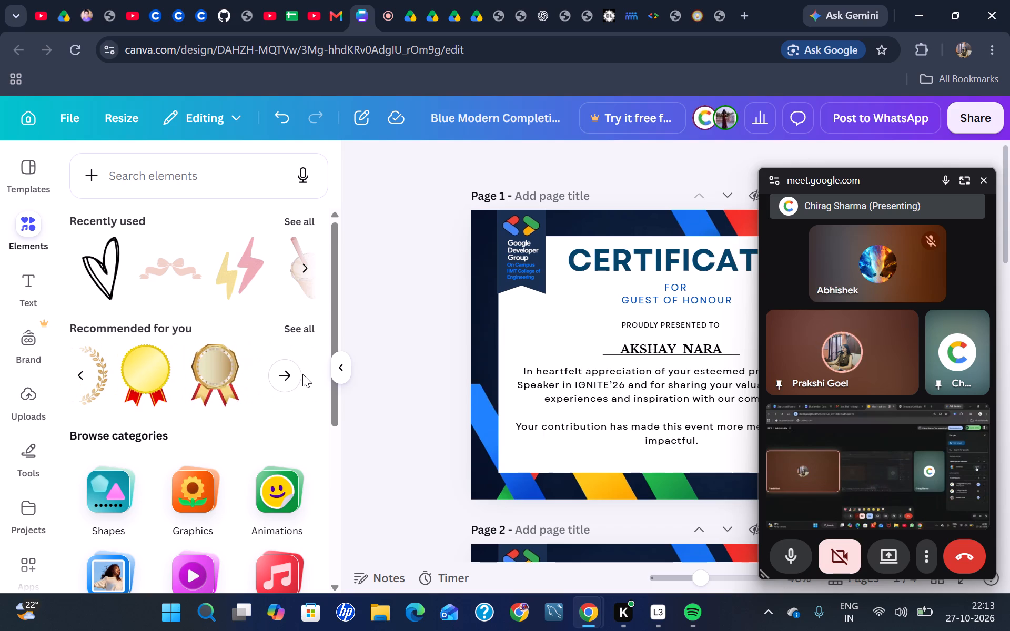
Search the element library using the suggested term "elements" and skim the graphics, photos, frames, 3D and mockup results.
{"action": "left_click", "coordinate": [173, 185]}
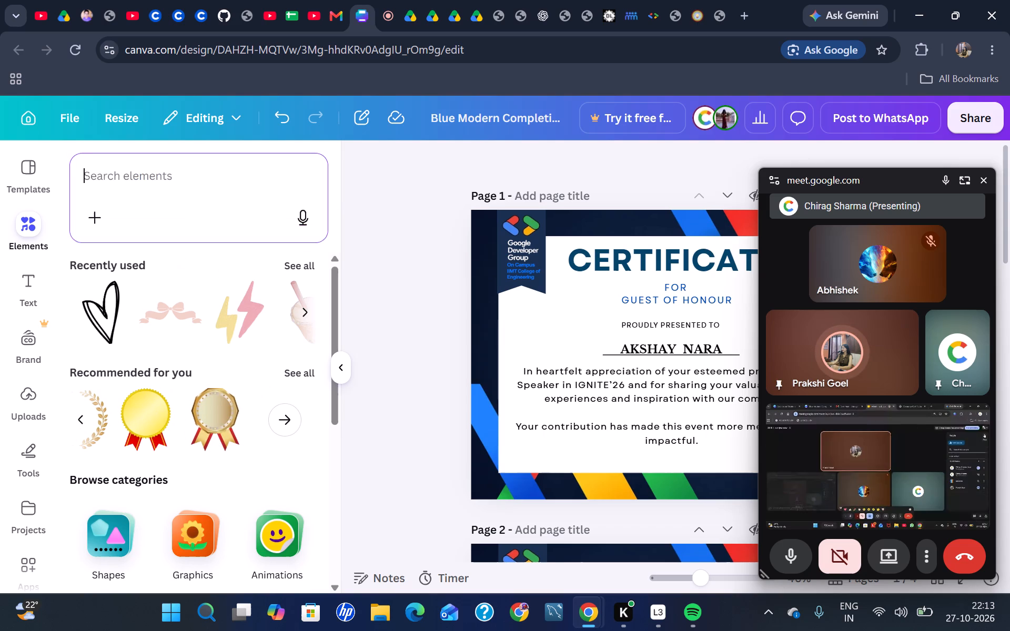
{"action": "type", "text": "cerificate elem"}
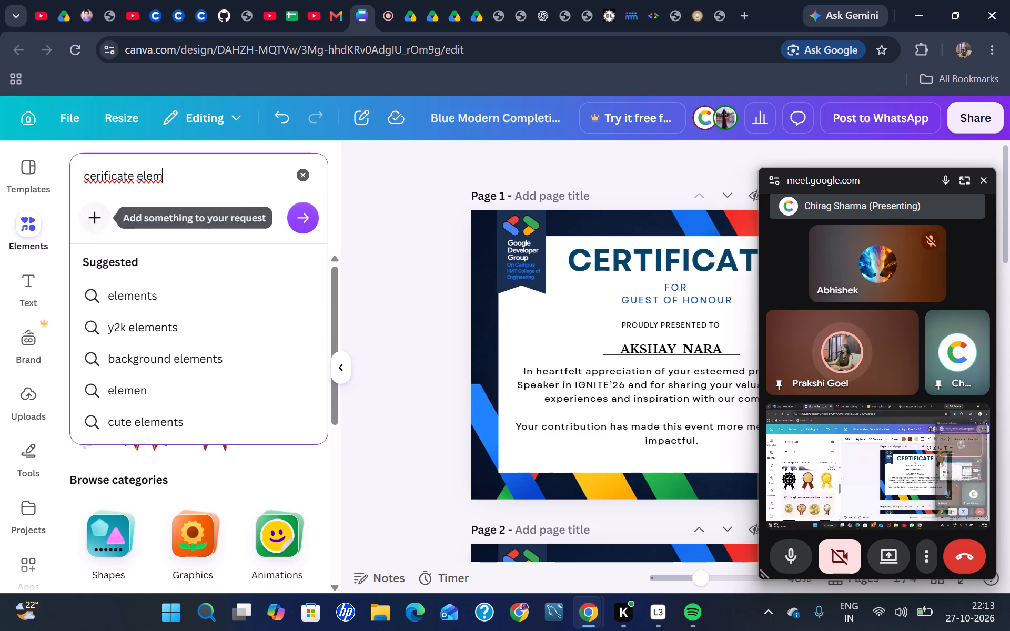
{"action": "left_click", "coordinate": [137, 288]}
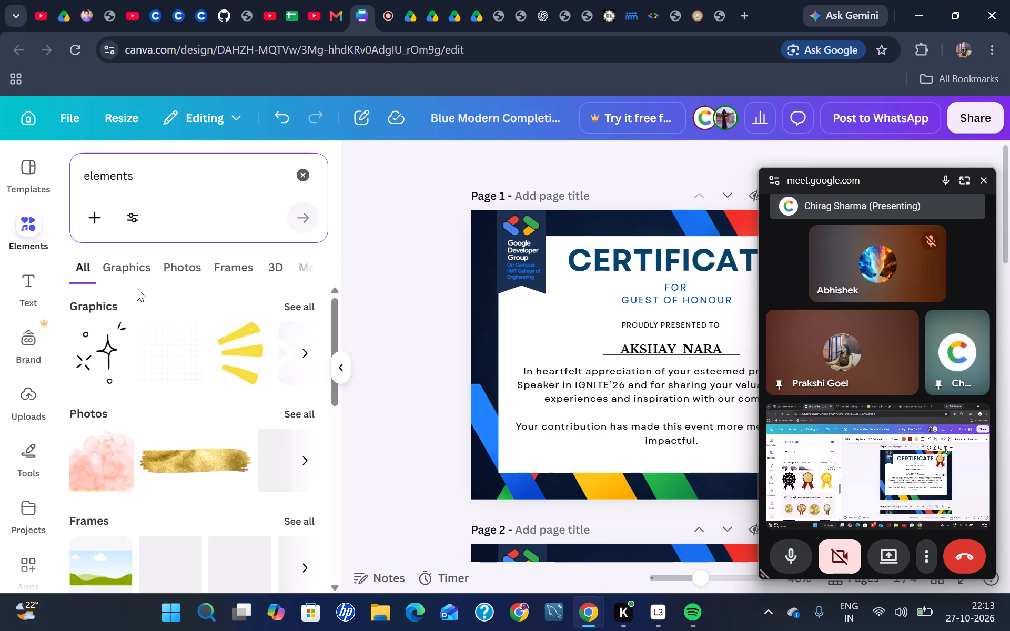
{"action": "scroll", "coordinate": [179, 440], "scroll_direction": "down", "scroll_amount": 4}
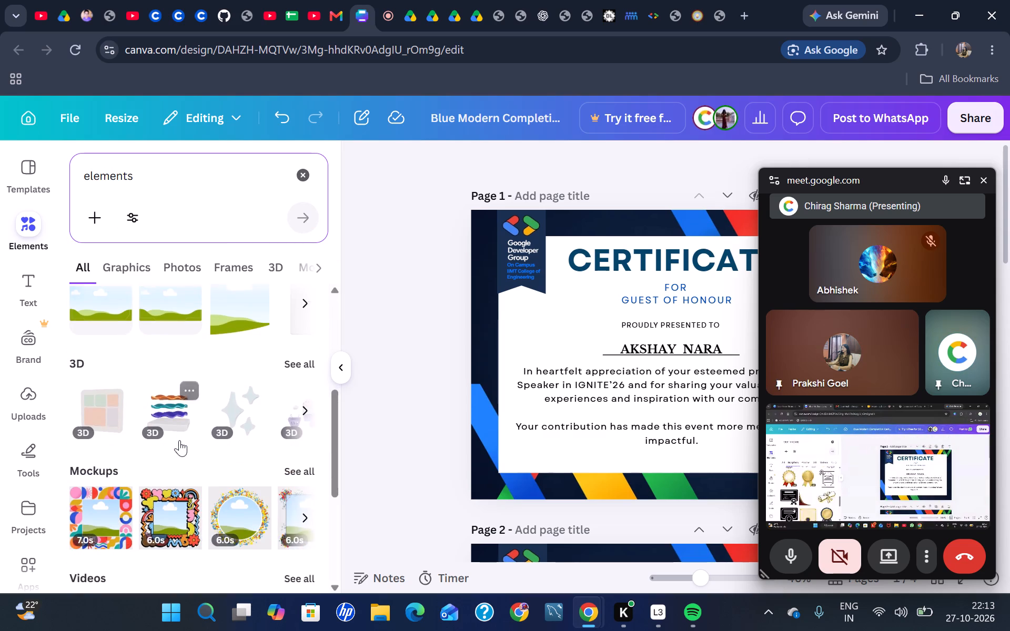
{"action": "scroll", "coordinate": [179, 440], "scroll_direction": "down", "scroll_amount": 3}
{"action": "scroll", "coordinate": [179, 440], "scroll_direction": "up", "scroll_amount": 6}
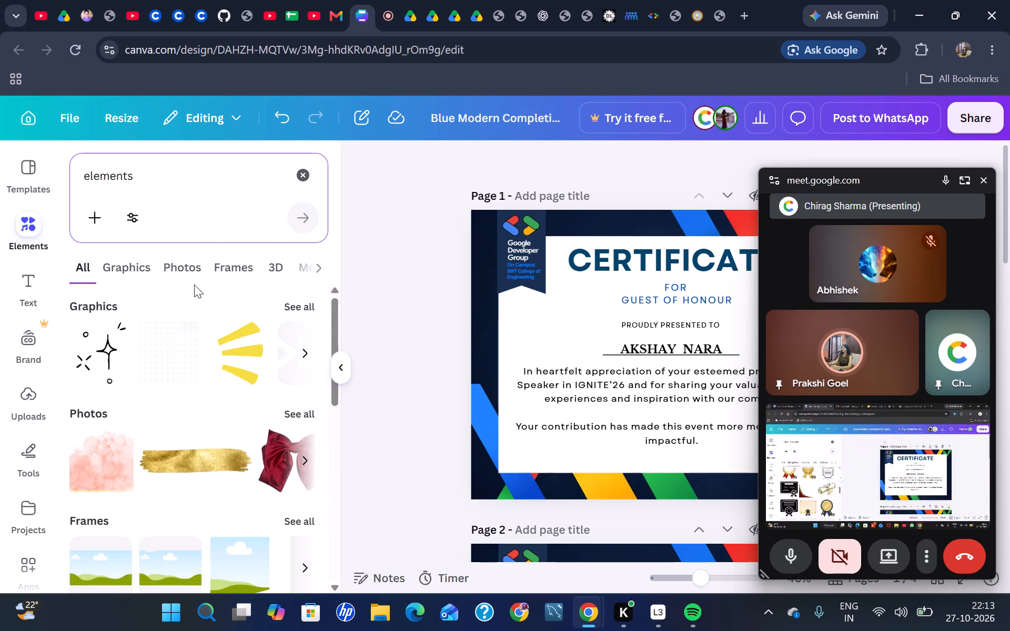
Search the element library for "paper cut outs" and examine the full set of graphics for a usable certificate decoration.
{"action": "left_click", "coordinate": [304, 175]}
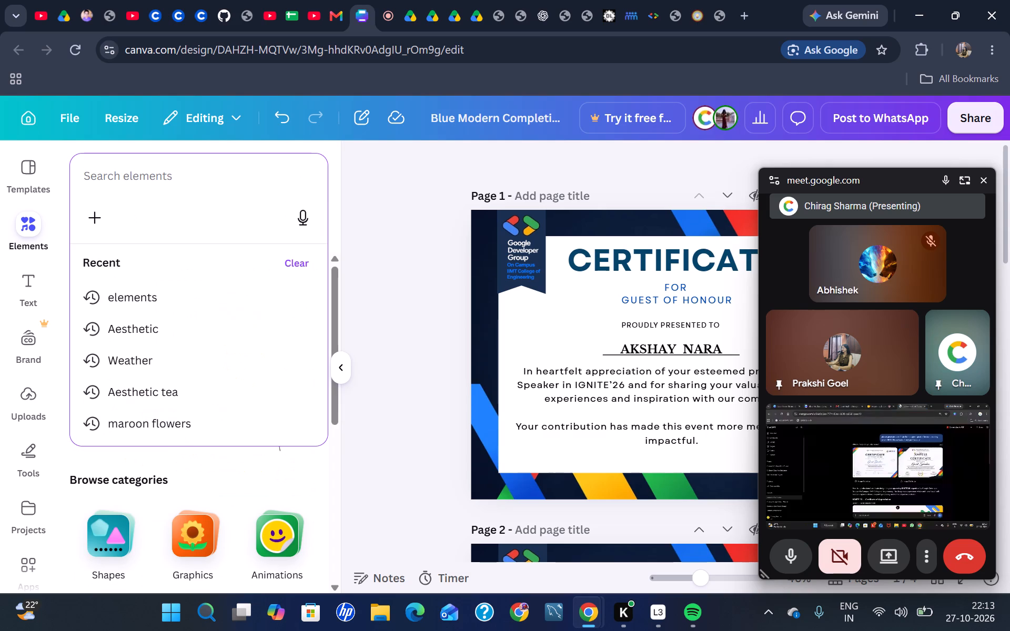
{"action": "type", "text": "paper cut outs"}
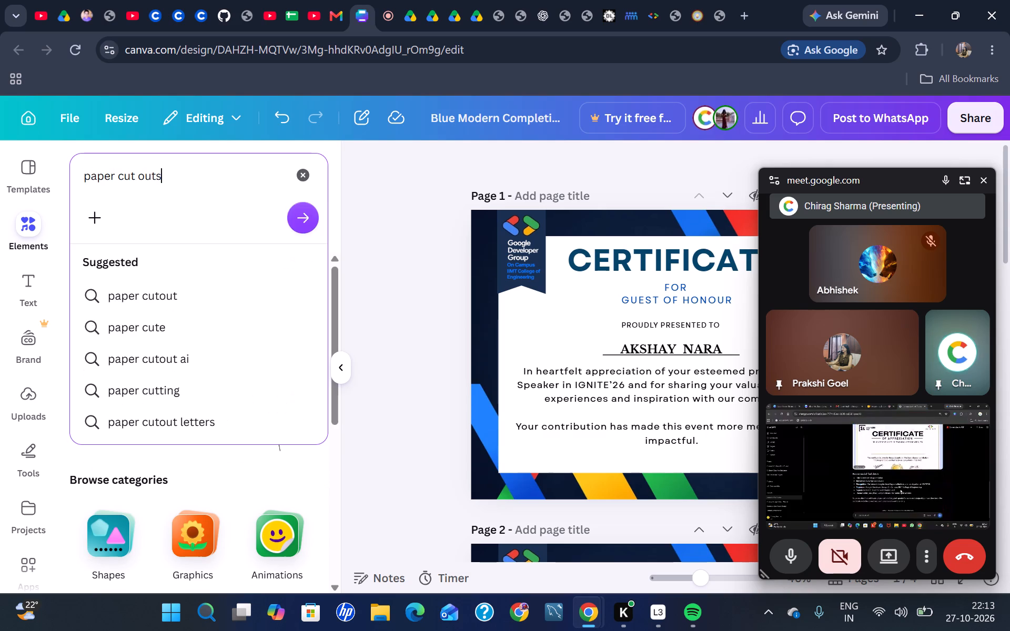
{"action": "key", "text": "Return"}
{"action": "scroll", "coordinate": [240, 394], "scroll_direction": "down", "scroll_amount": 1}
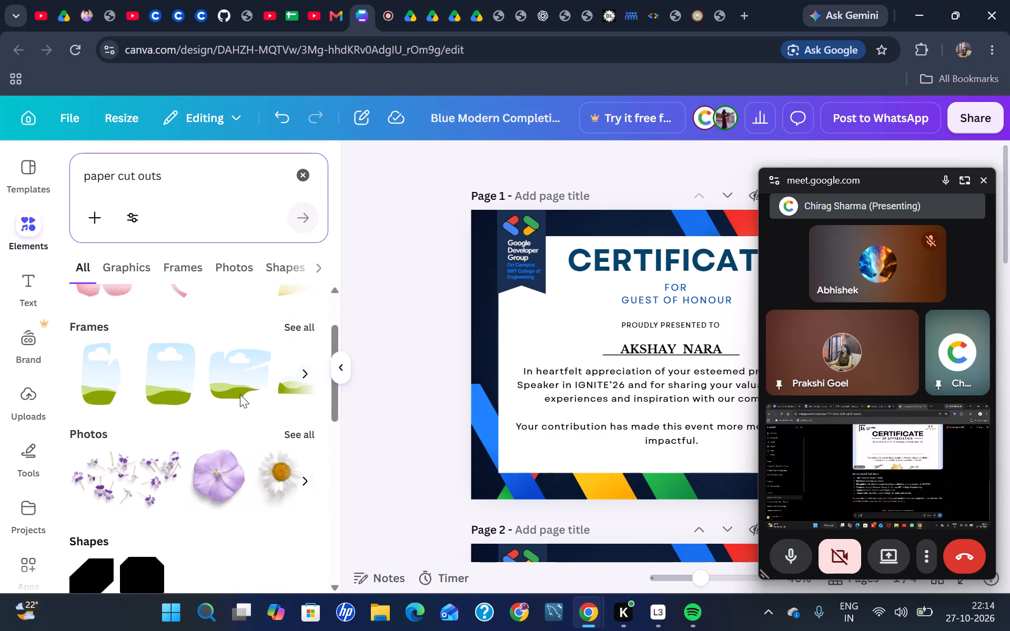
{"action": "scroll", "coordinate": [240, 394], "scroll_direction": "down", "scroll_amount": 4}
{"action": "scroll", "coordinate": [240, 394], "scroll_direction": "up", "scroll_amount": 1}
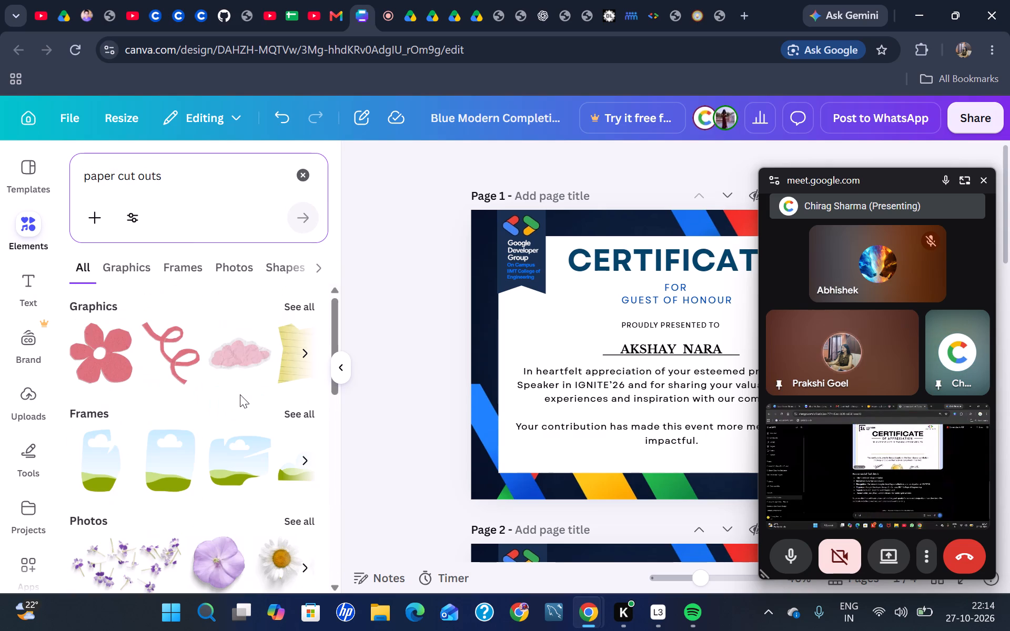
{"action": "left_click", "coordinate": [307, 306]}
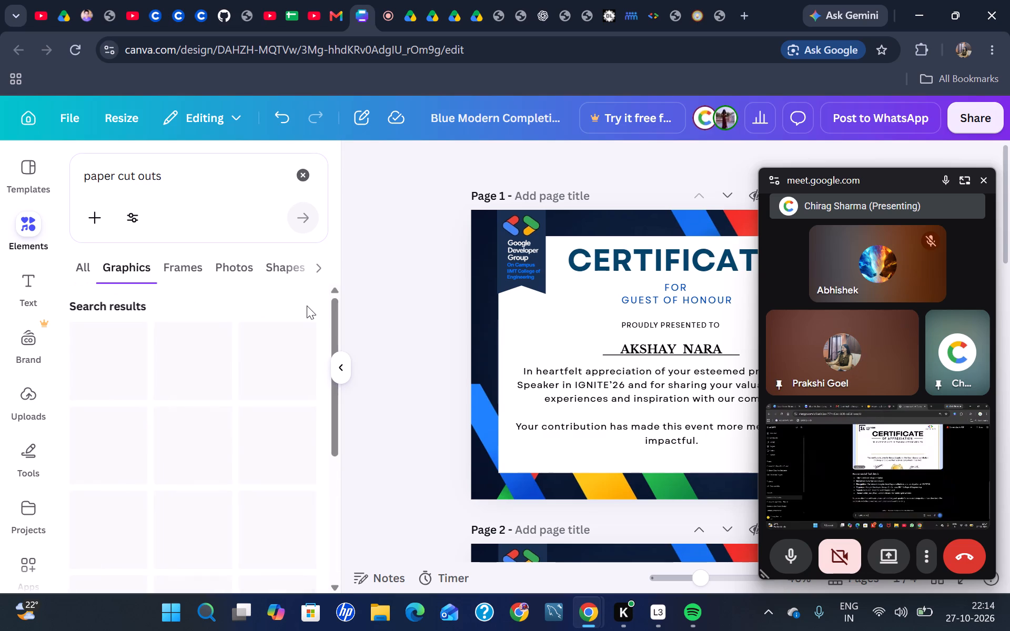
{"action": "scroll", "coordinate": [244, 510], "scroll_direction": "down", "scroll_amount": 2}
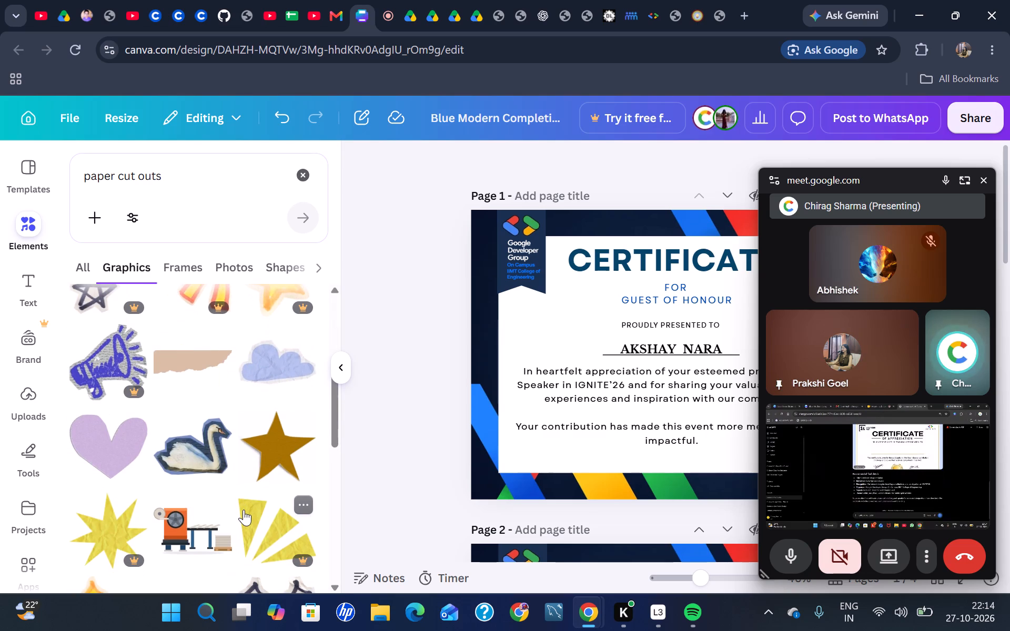
{"action": "scroll", "coordinate": [244, 510], "scroll_direction": "down", "scroll_amount": 3}
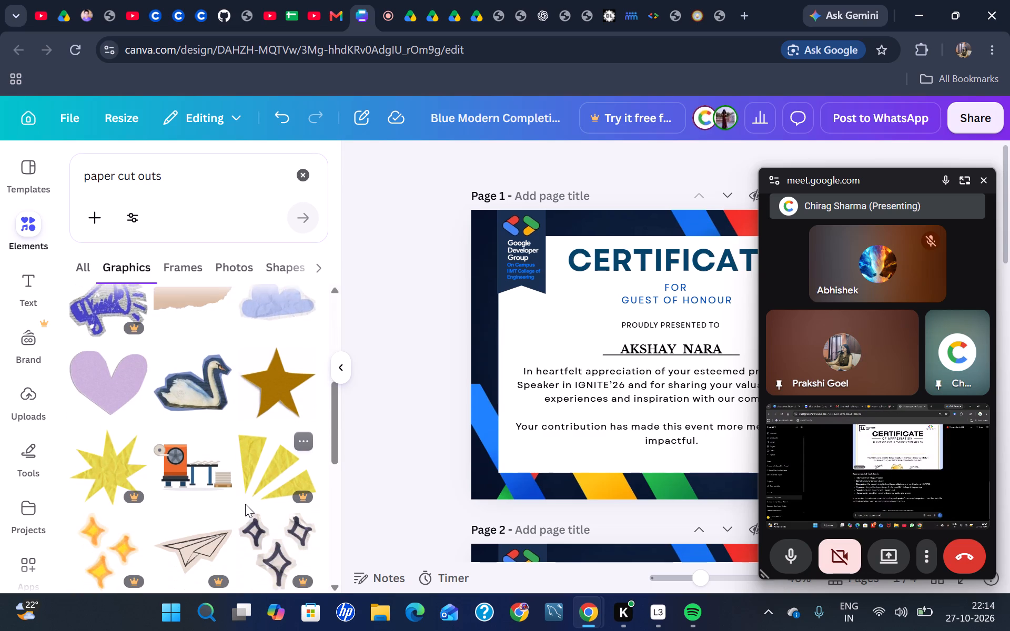
{"action": "scroll", "coordinate": [245, 504], "scroll_direction": "down", "scroll_amount": 4}
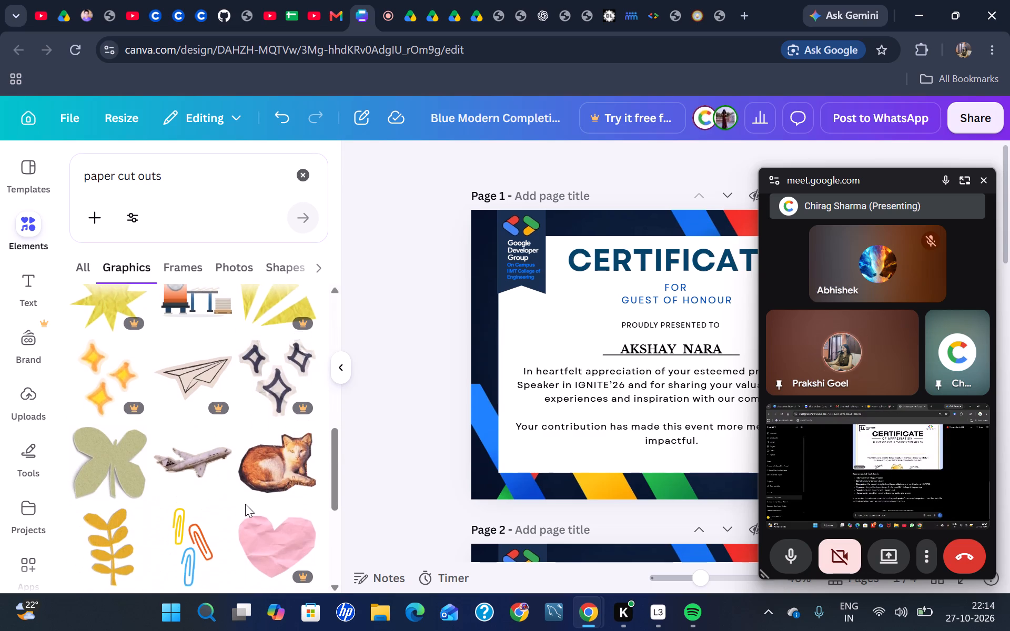
{"action": "scroll", "coordinate": [245, 504], "scroll_direction": "down", "scroll_amount": 2}
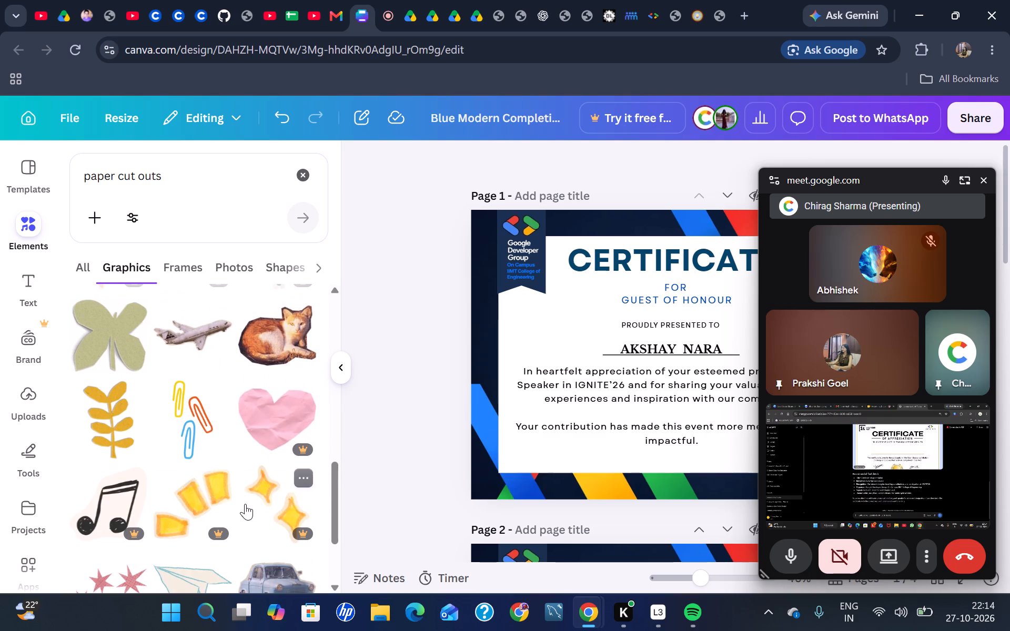
{"action": "scroll", "coordinate": [245, 504], "scroll_direction": "down", "scroll_amount": 3}
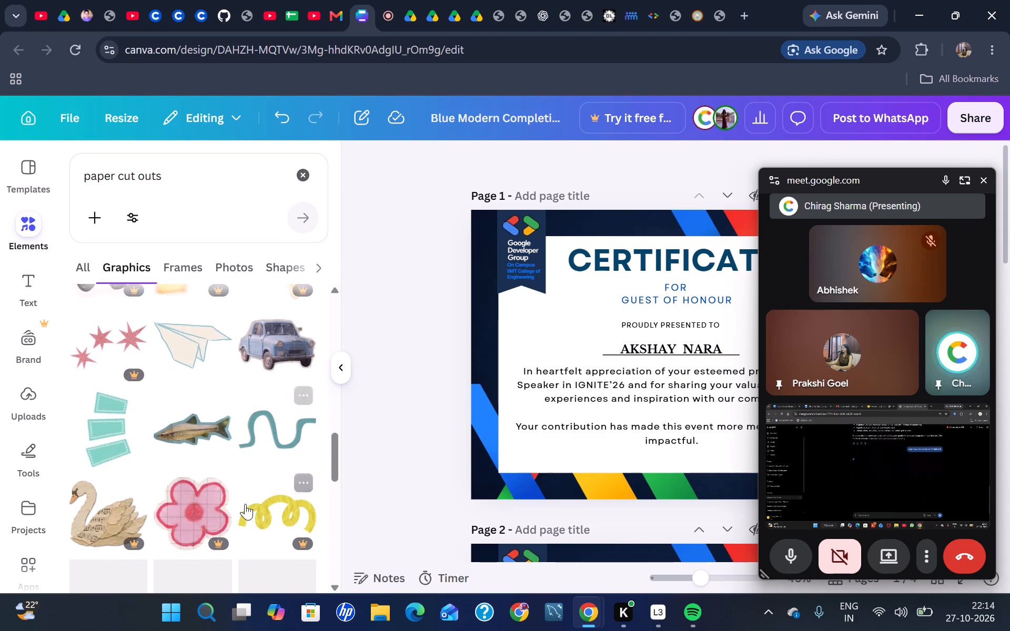
{"action": "scroll", "coordinate": [245, 504], "scroll_direction": "down", "scroll_amount": 2}
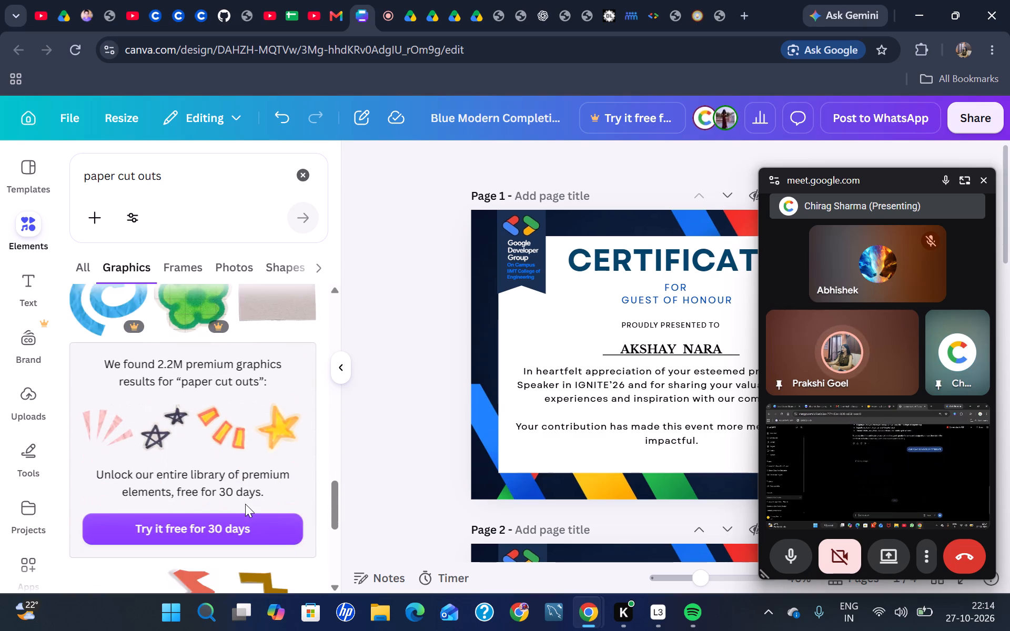
{"action": "scroll", "coordinate": [245, 504], "scroll_direction": "down", "scroll_amount": 5}
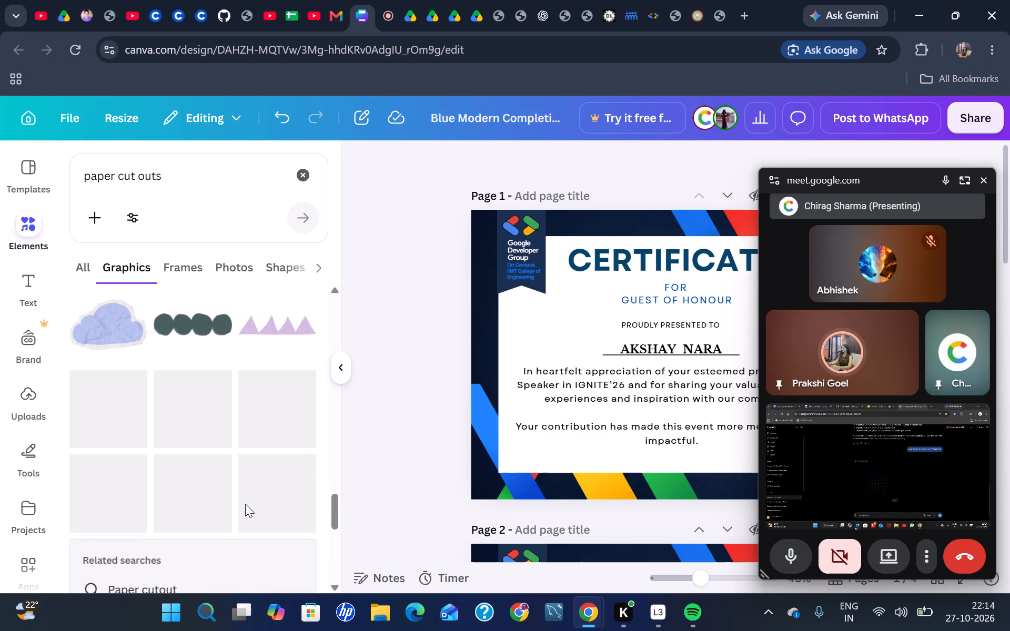
{"action": "scroll", "coordinate": [245, 504], "scroll_direction": "down", "scroll_amount": 2}
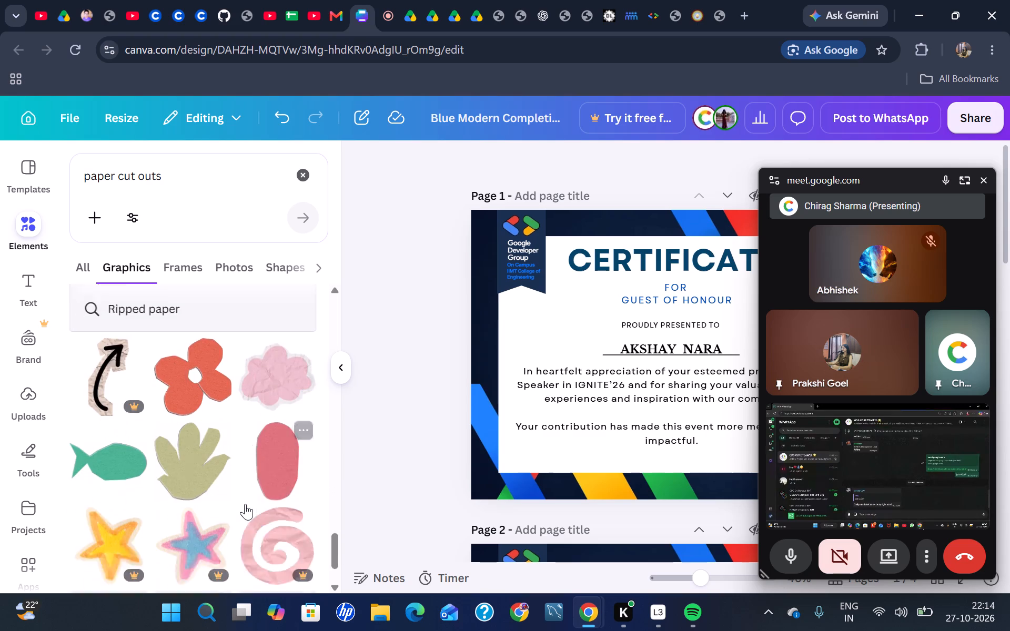
{"action": "scroll", "coordinate": [245, 504], "scroll_direction": "down", "scroll_amount": 3}
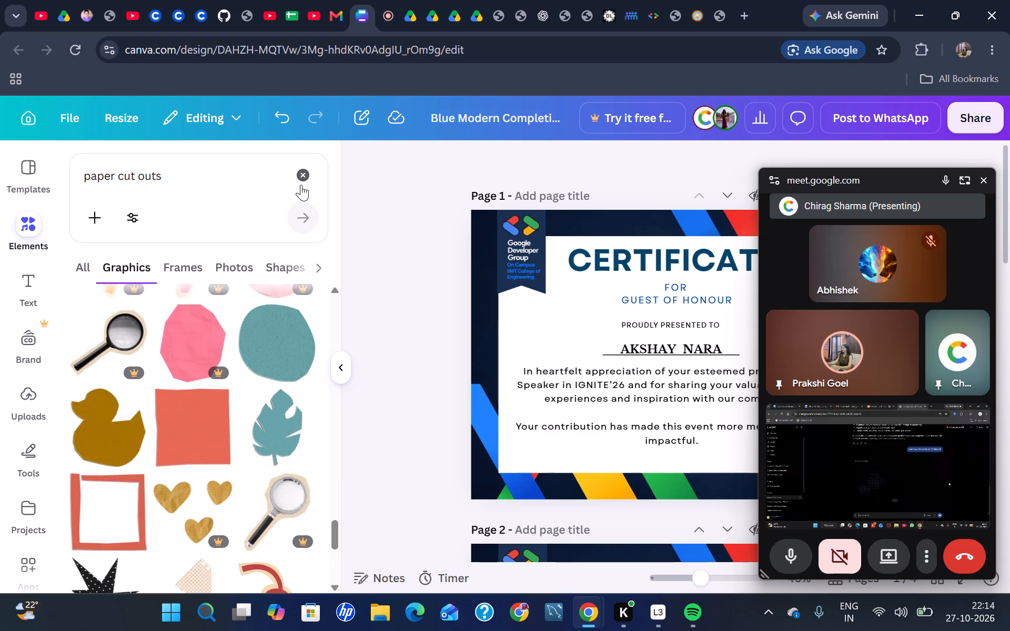
Search the element library for "certificate elements" and show all of the matching graphics.
{"action": "left_click", "coordinate": [303, 183]}
{"action": "type", "text": "cer"}
{"action": "key", "text": "i"}
{"action": "key", "text": "BackSpace"}
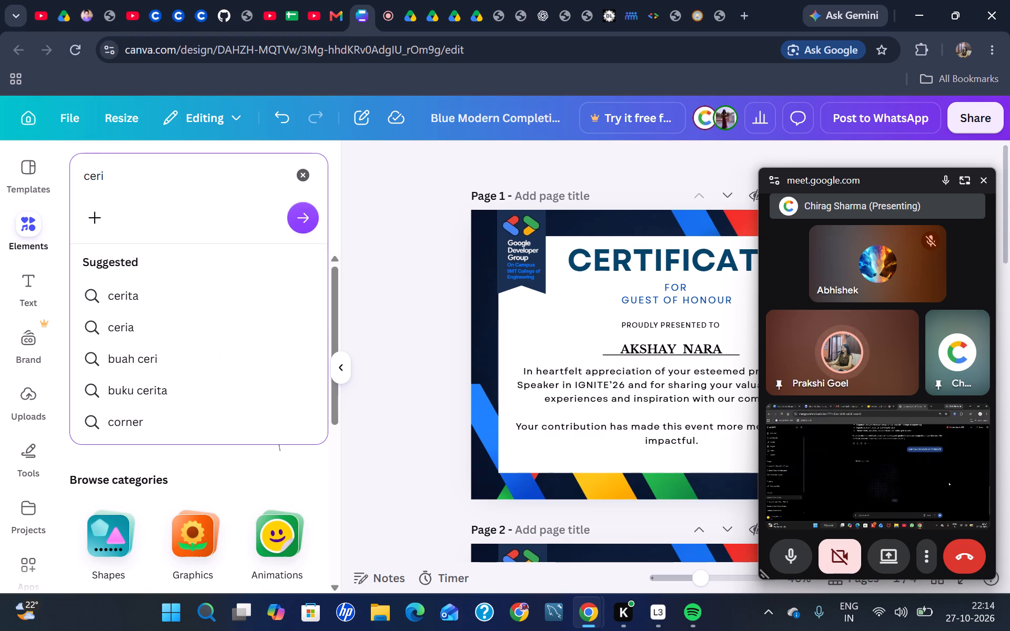
{"action": "type", "text": "tificate elements"}
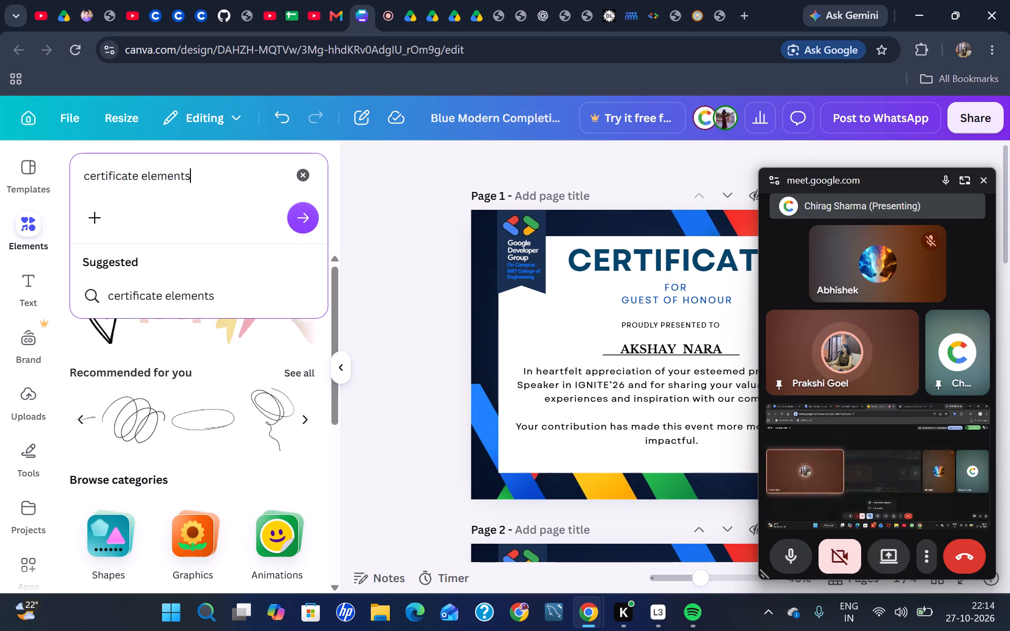
{"action": "key", "text": "Return"}
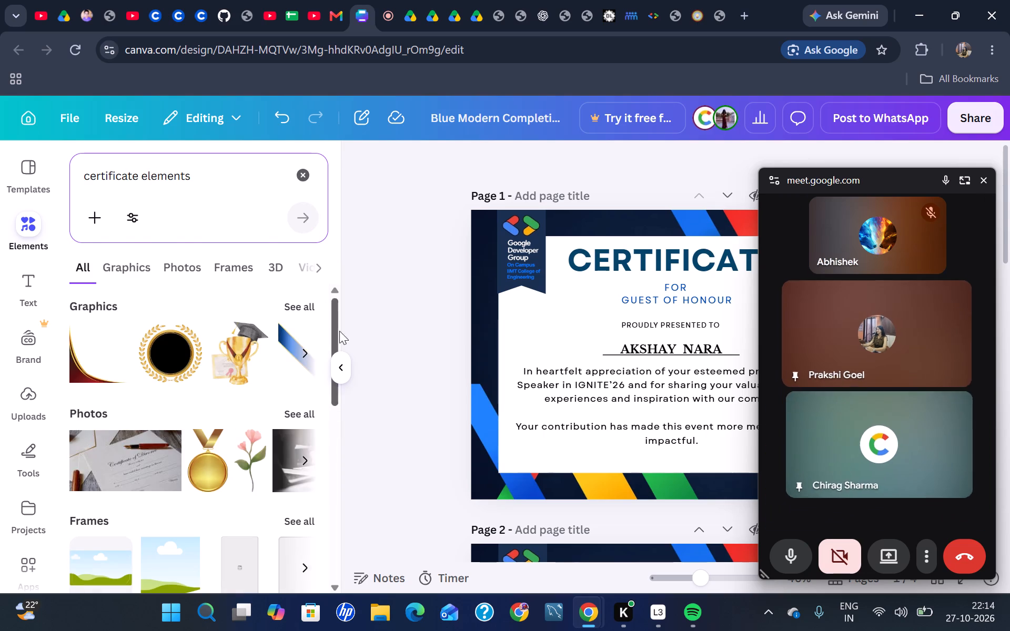
{"action": "left_click", "coordinate": [301, 310]}
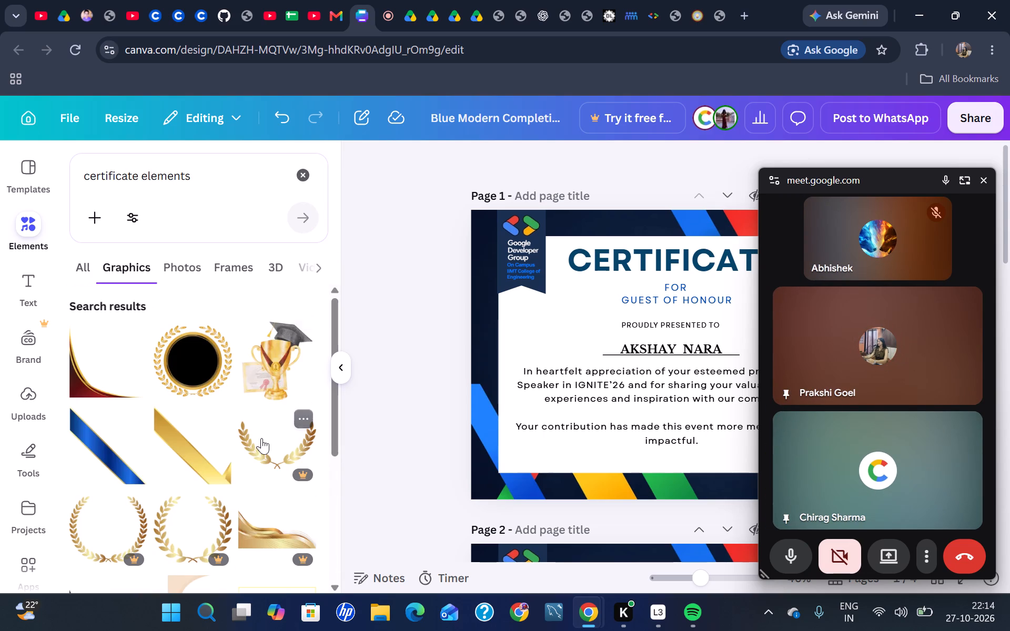
Examine the "certificate elements" graphics for a badge, ribbon, seal or border suited to the certificate on page 1.
{"action": "scroll", "coordinate": [261, 438], "scroll_direction": "down", "scroll_amount": 2}
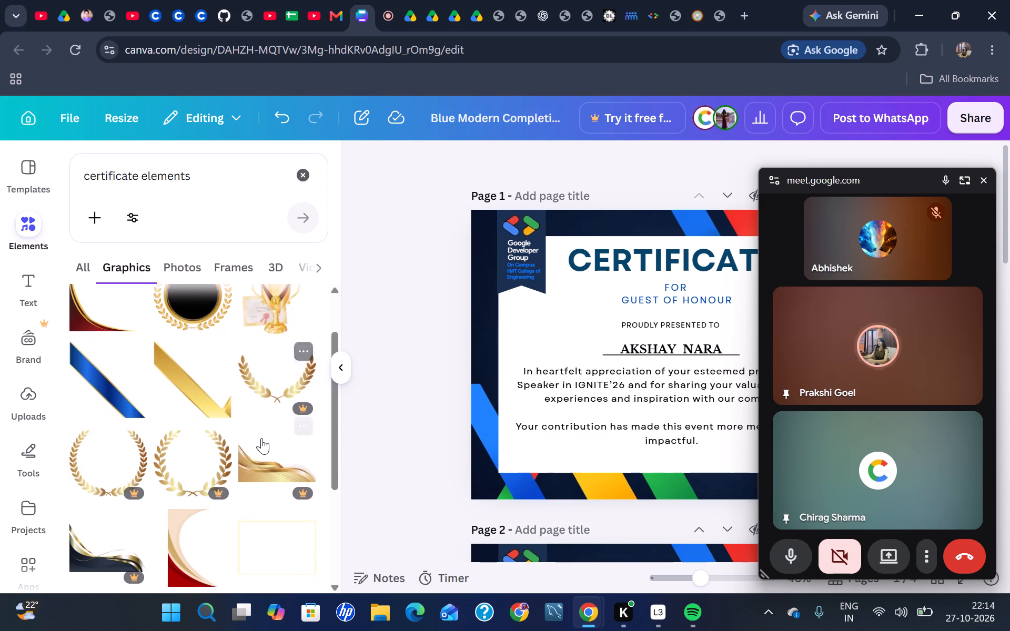
{"action": "scroll", "coordinate": [261, 438], "scroll_direction": "down", "scroll_amount": 4}
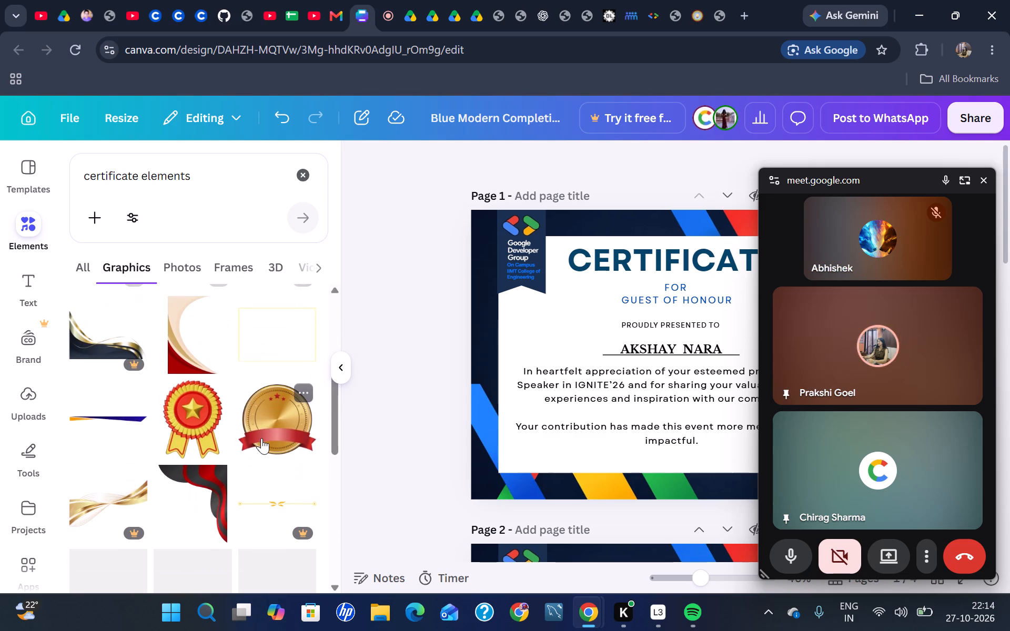
{"action": "scroll", "coordinate": [261, 438], "scroll_direction": "down", "scroll_amount": 2}
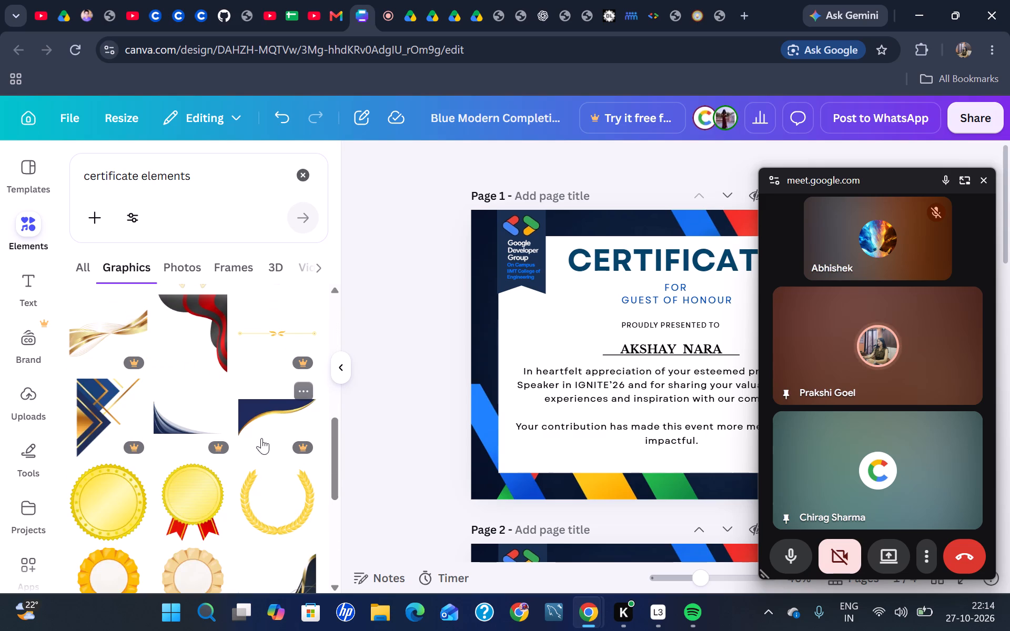
{"action": "scroll", "coordinate": [261, 438], "scroll_direction": "down", "scroll_amount": 3}
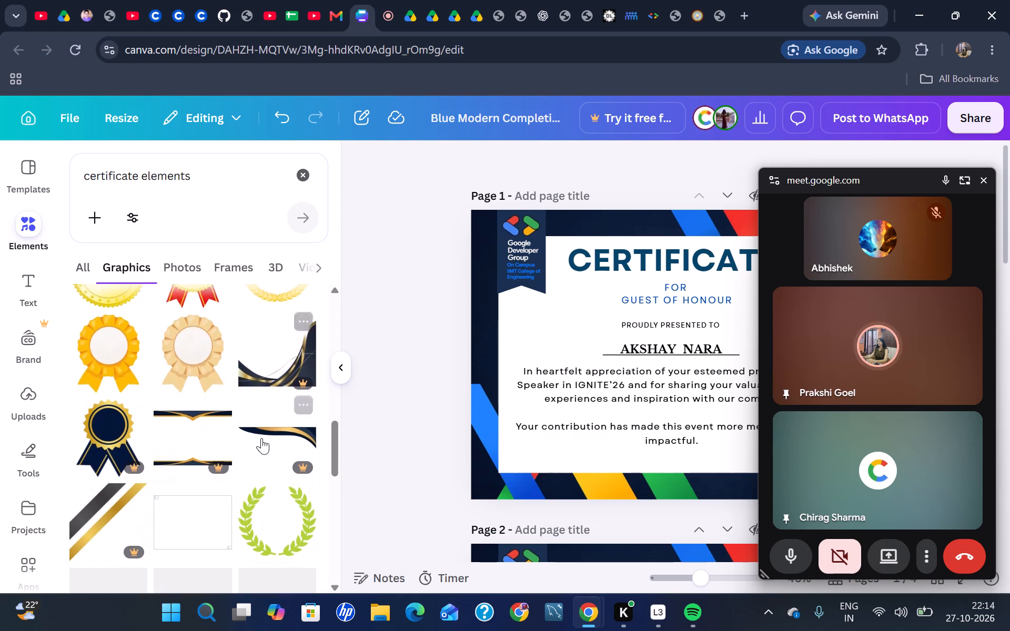
{"action": "scroll", "coordinate": [261, 438], "scroll_direction": "down", "scroll_amount": 2}
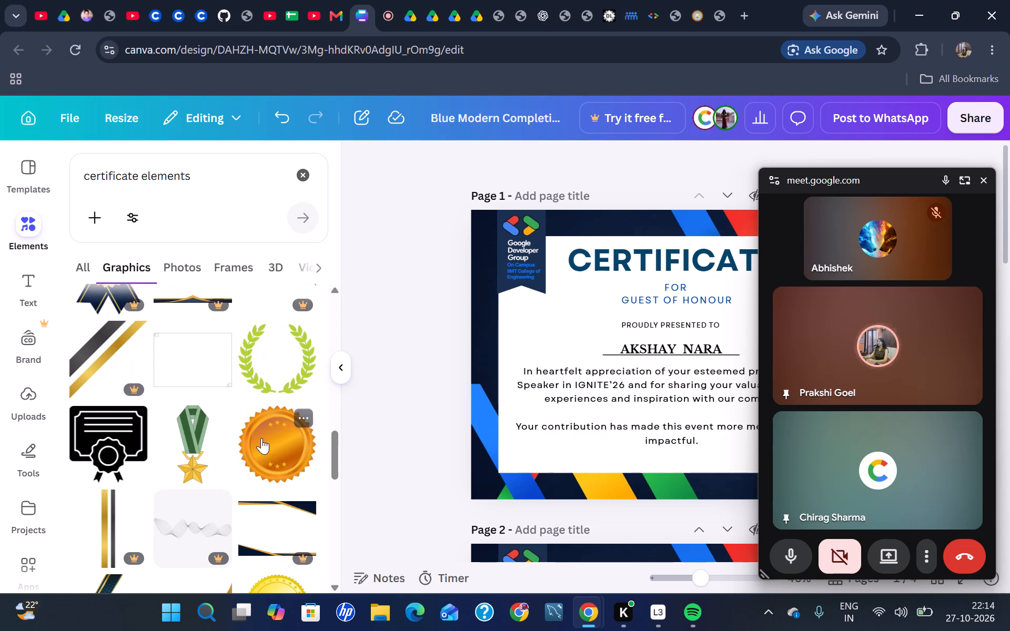
{"action": "scroll", "coordinate": [261, 438], "scroll_direction": "down", "scroll_amount": 3}
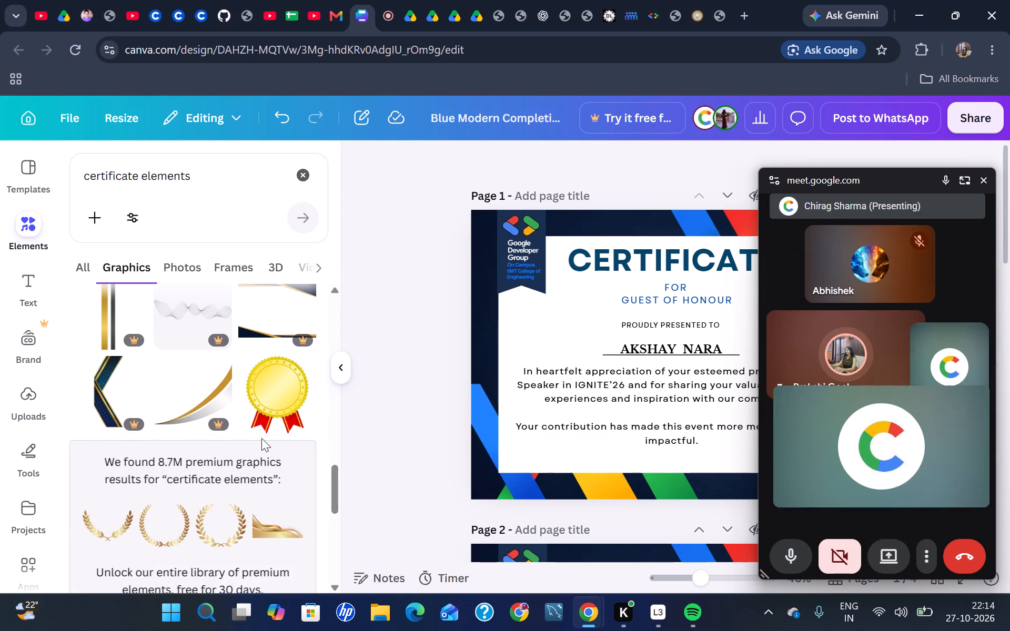
{"action": "scroll", "coordinate": [261, 438], "scroll_direction": "down", "scroll_amount": 3}
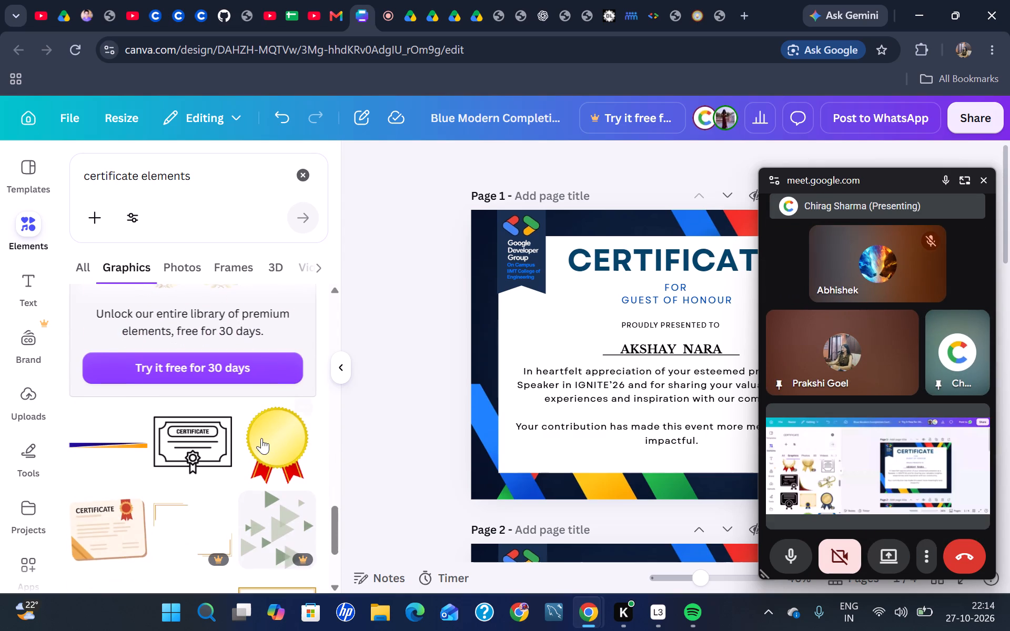
{"action": "scroll", "coordinate": [261, 438], "scroll_direction": "down", "scroll_amount": 1}
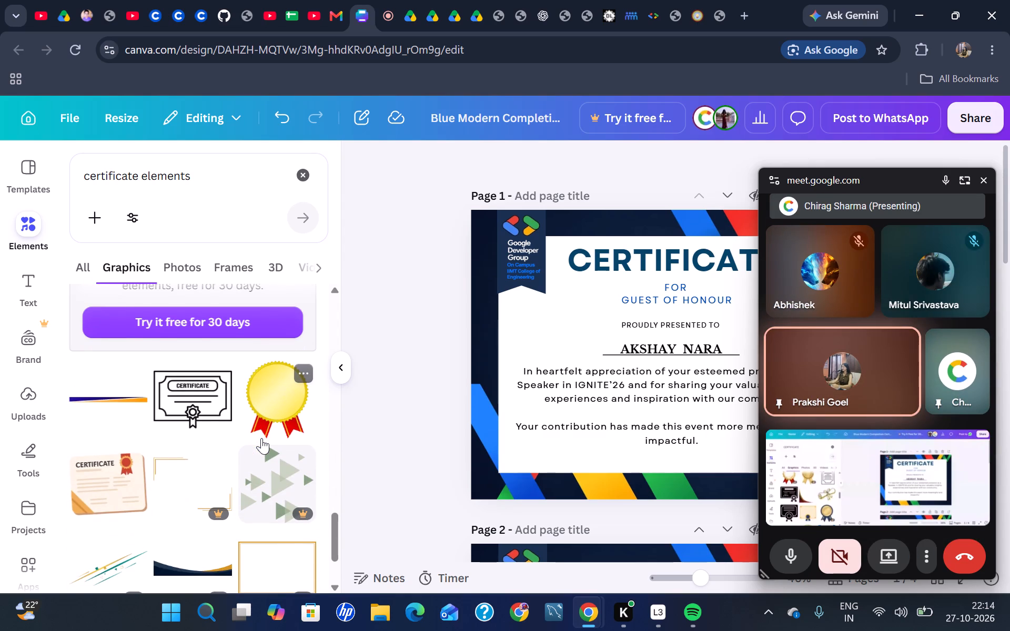
{"action": "scroll", "coordinate": [261, 438], "scroll_direction": "down", "scroll_amount": 2}
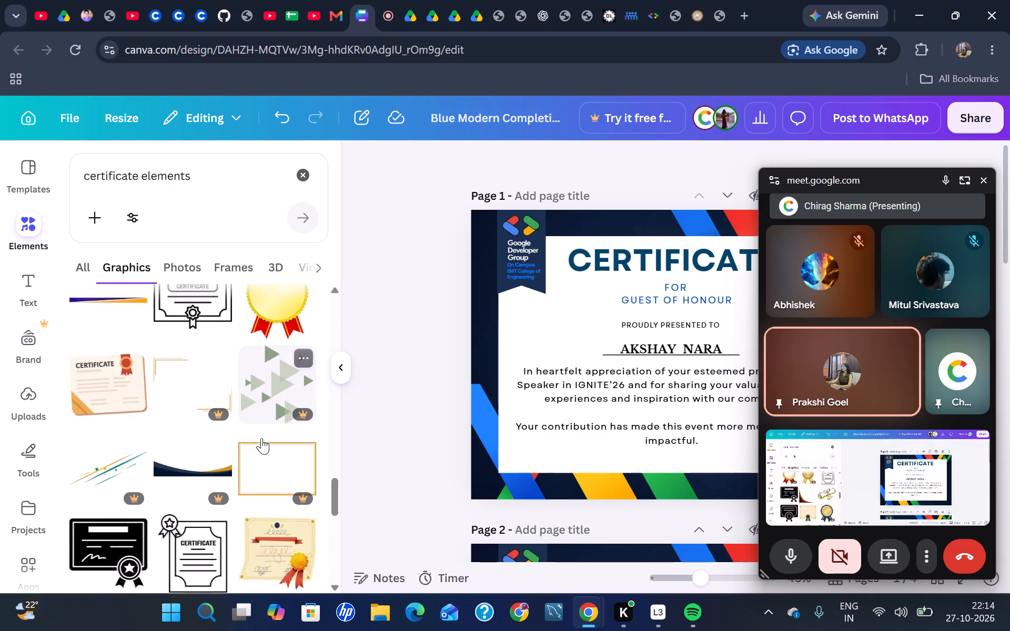
{"action": "scroll", "coordinate": [261, 438], "scroll_direction": "down", "scroll_amount": 2}
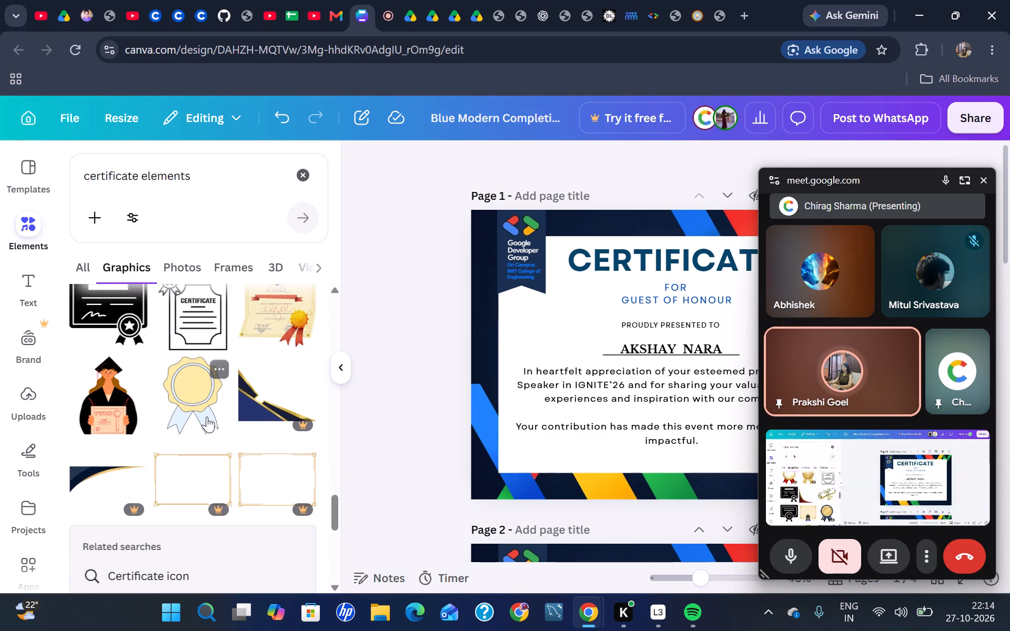
{"action": "scroll", "coordinate": [262, 453], "scroll_direction": "down", "scroll_amount": 4}
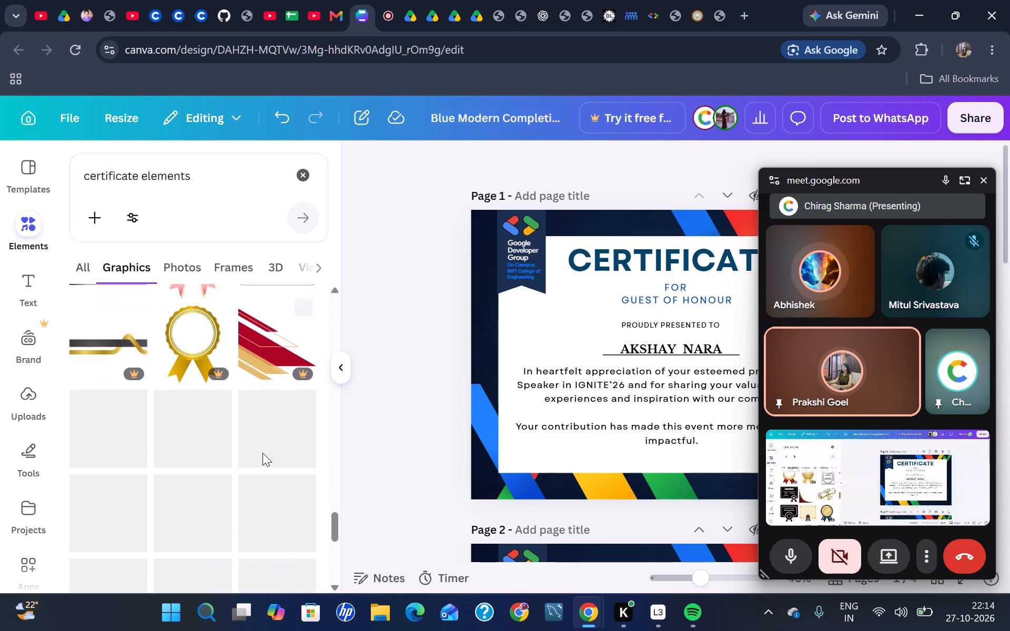
{"action": "scroll", "coordinate": [262, 453], "scroll_direction": "down", "scroll_amount": 2}
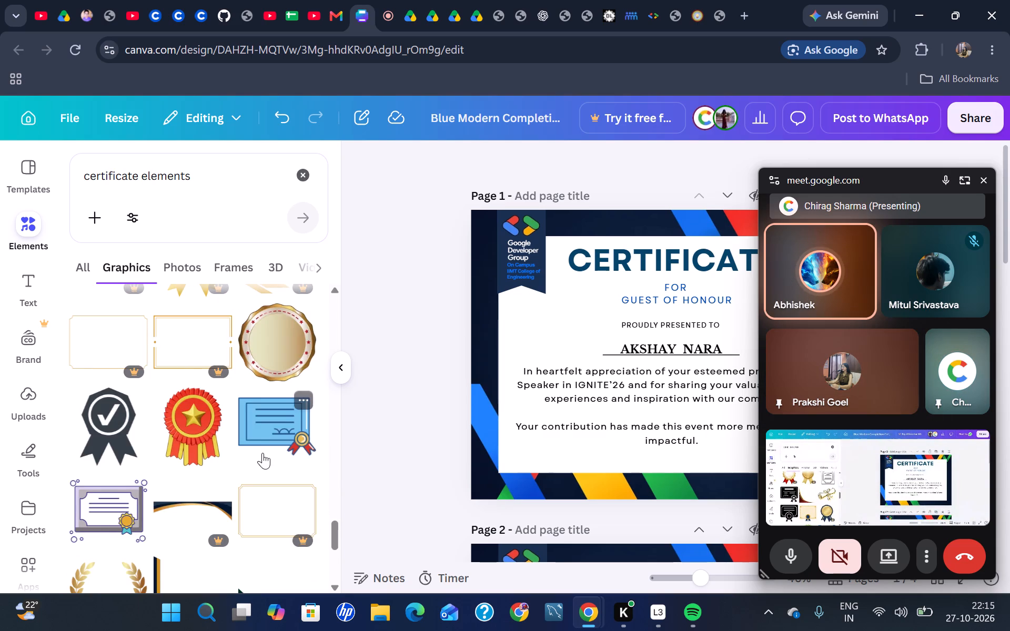
{"action": "scroll", "coordinate": [262, 453], "scroll_direction": "down", "scroll_amount": 3}
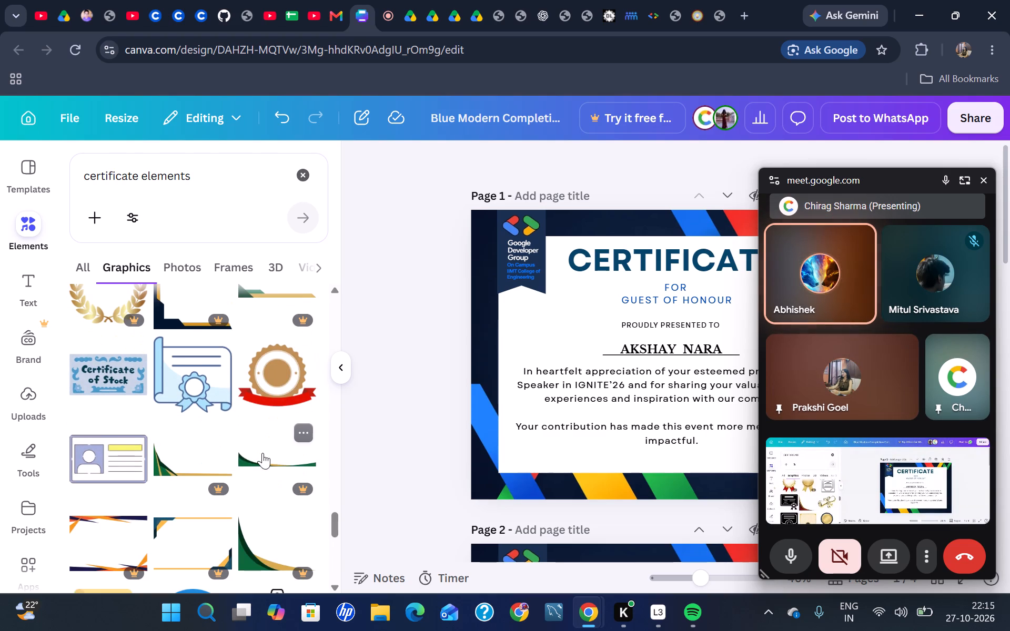
{"action": "scroll", "coordinate": [262, 453], "scroll_direction": "down", "scroll_amount": 4}
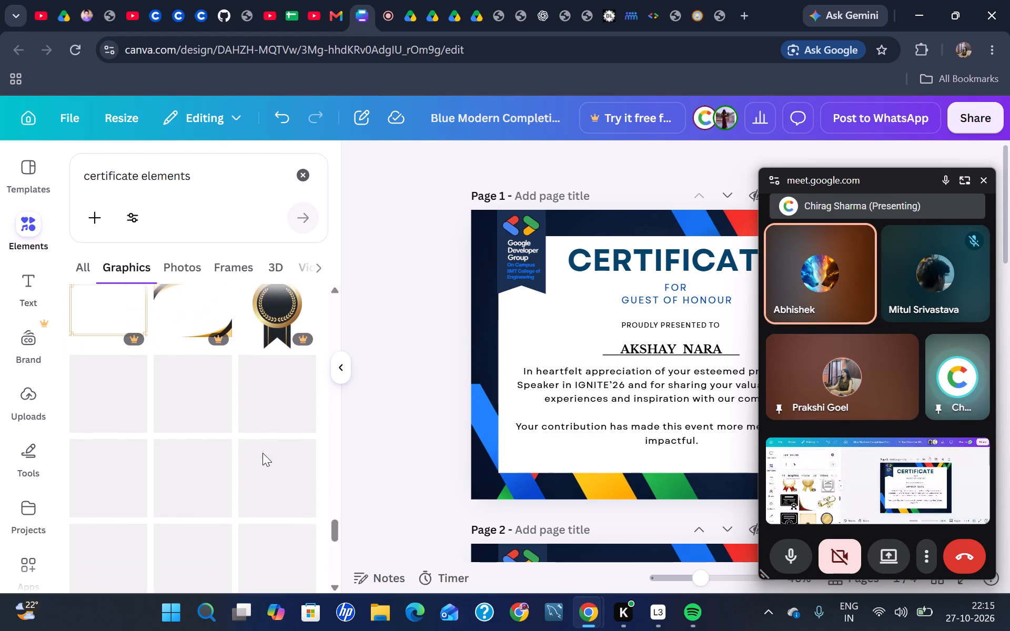
{"action": "scroll", "coordinate": [262, 453], "scroll_direction": "down", "scroll_amount": 2}
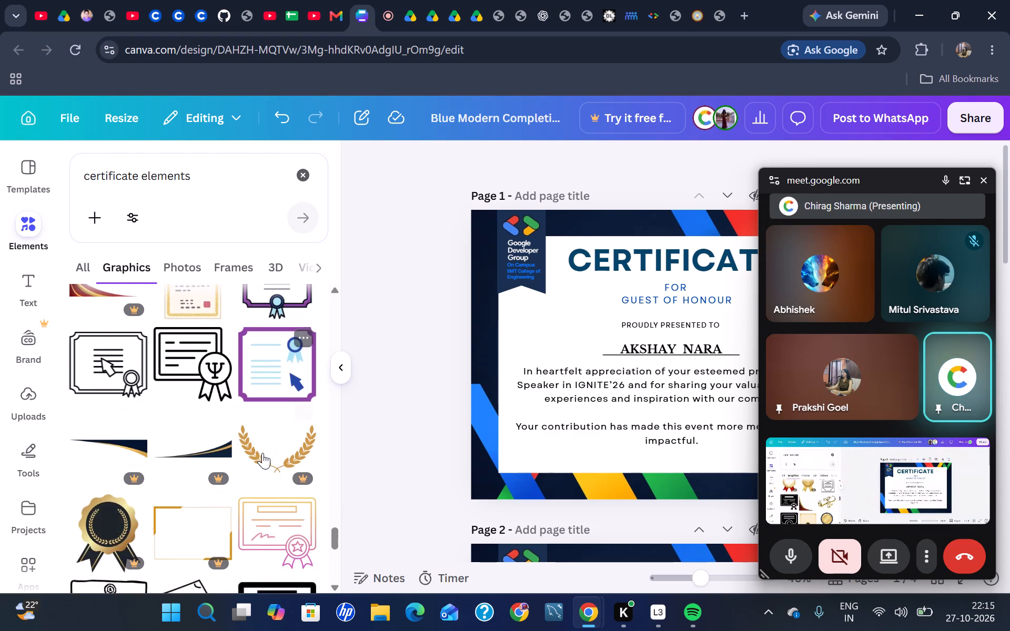
{"action": "scroll", "coordinate": [262, 453], "scroll_direction": "down", "scroll_amount": 3}
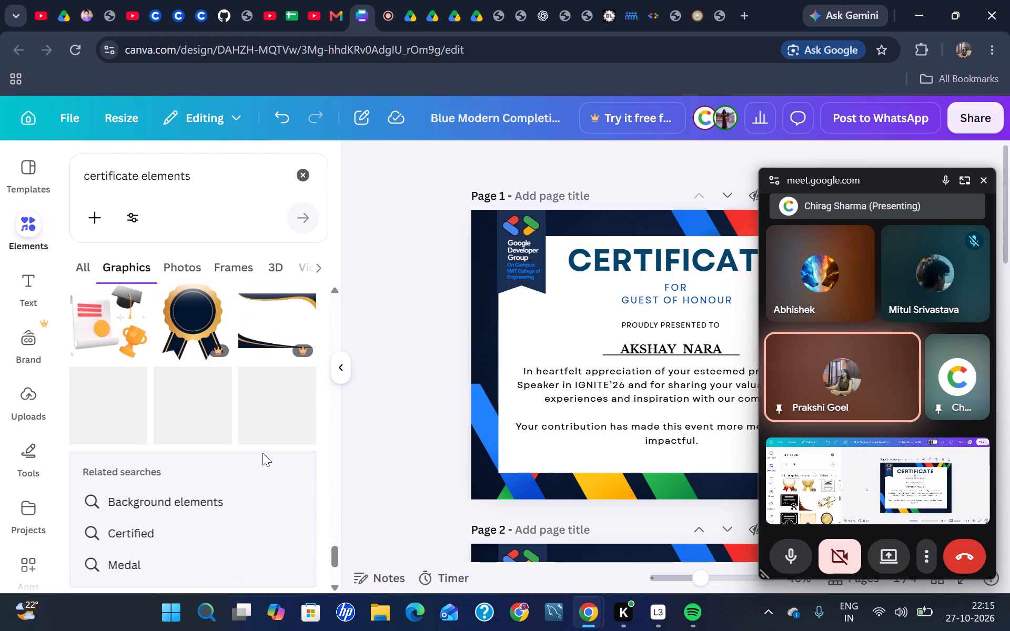
{"action": "scroll", "coordinate": [262, 453], "scroll_direction": "down", "scroll_amount": 2}
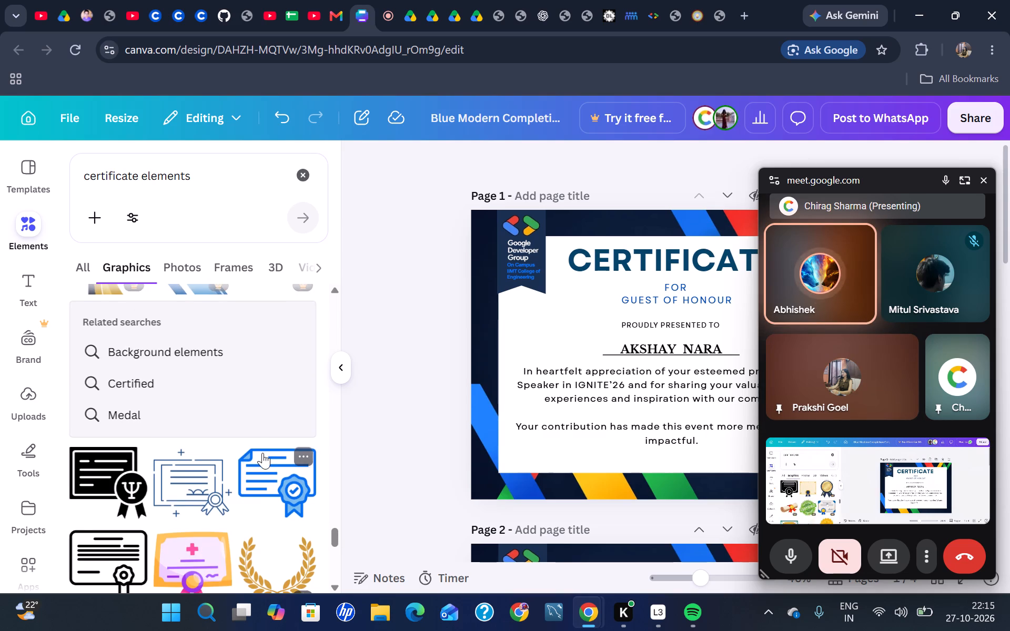
{"action": "scroll", "coordinate": [262, 453], "scroll_direction": "down", "scroll_amount": 3}
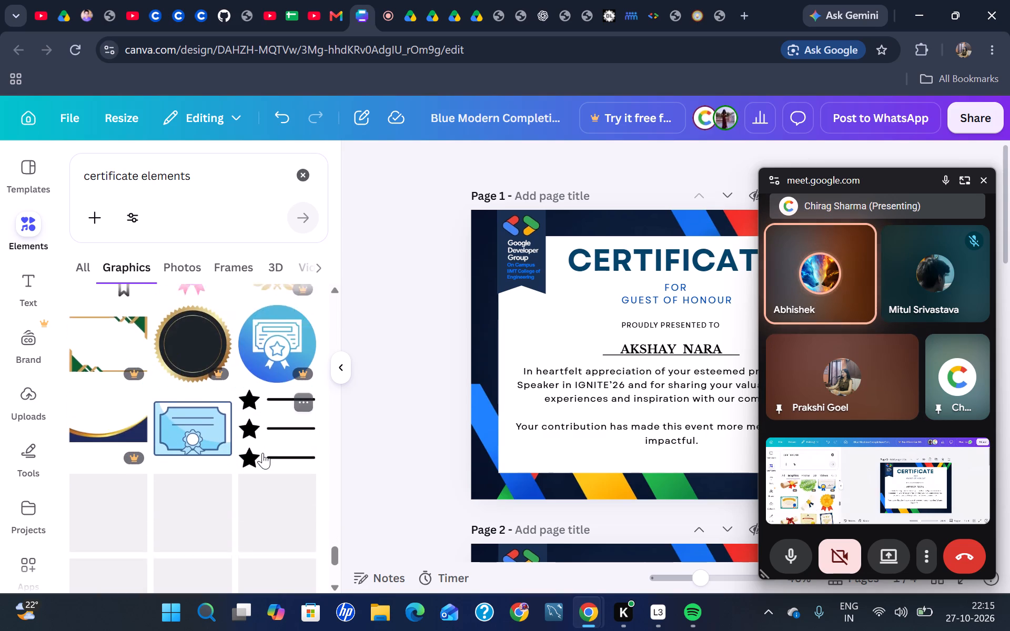
{"action": "scroll", "coordinate": [262, 453], "scroll_direction": "down", "scroll_amount": 3}
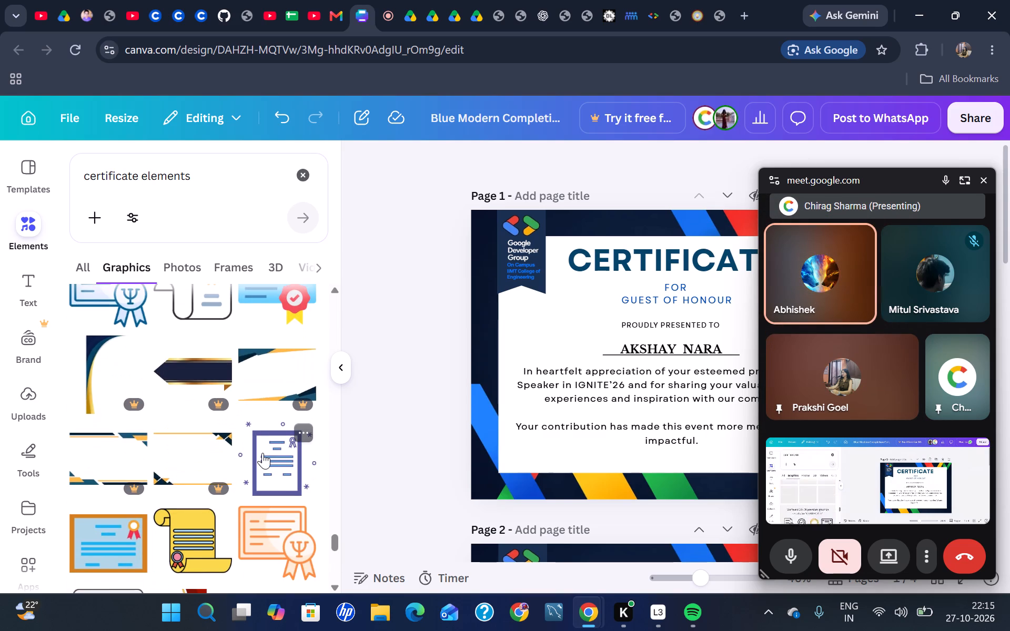
{"action": "scroll", "coordinate": [262, 453], "scroll_direction": "down", "scroll_amount": 3}
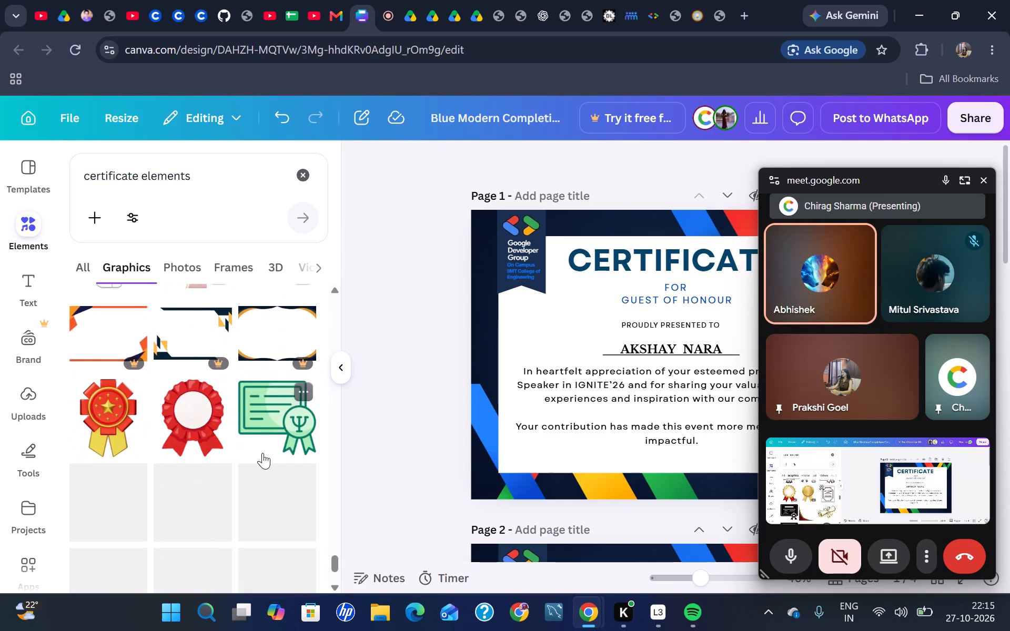
{"action": "scroll", "coordinate": [262, 453], "scroll_direction": "down", "scroll_amount": 5}
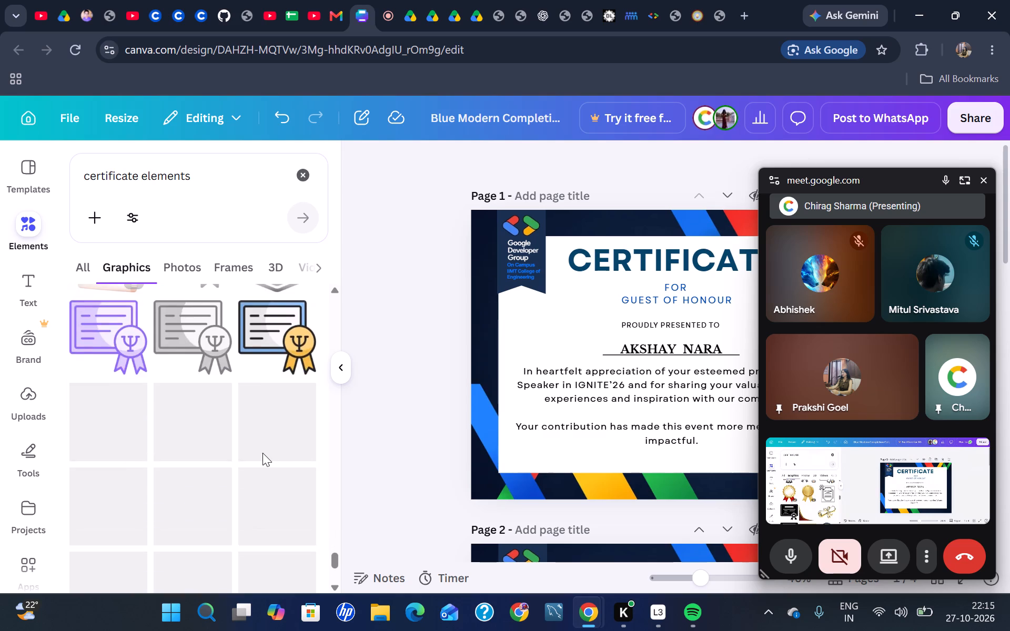
{"action": "scroll", "coordinate": [262, 453], "scroll_direction": "down", "scroll_amount": 2}
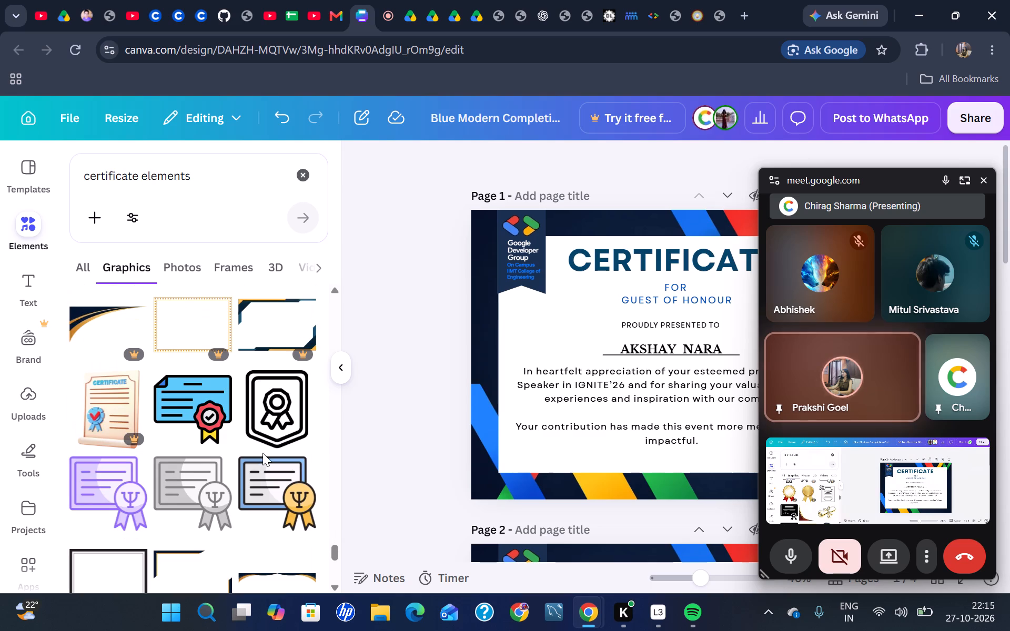
{"action": "scroll", "coordinate": [262, 453], "scroll_direction": "down", "scroll_amount": 3}
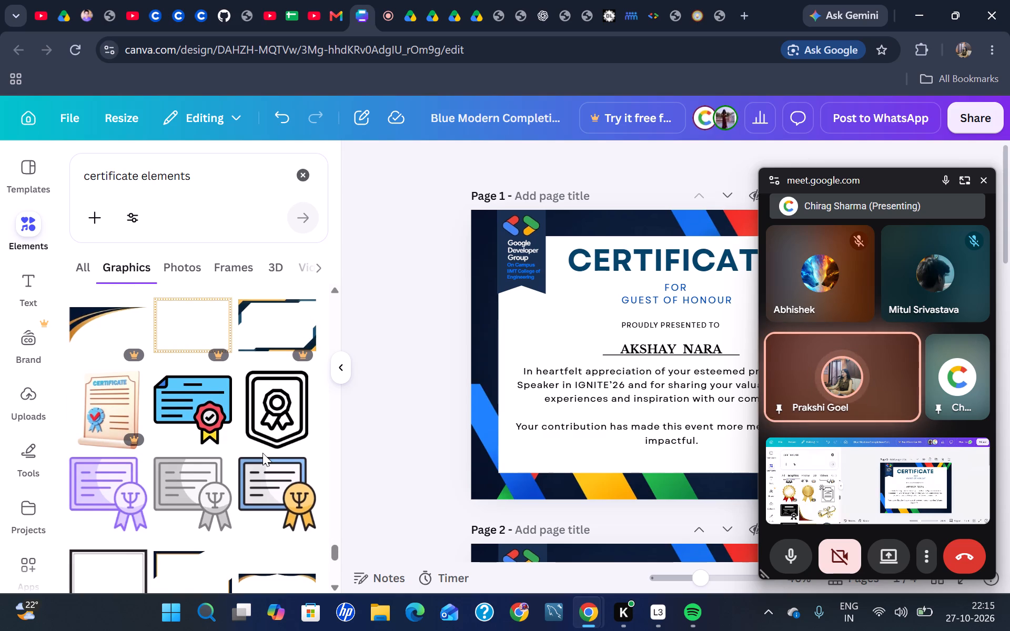
{"action": "scroll", "coordinate": [262, 453], "scroll_direction": "down", "scroll_amount": 2}
Add the black outlined shield badge with an award ribbon to page 1, shrink it, and place it in the white area's lower-left corner.
{"action": "scroll", "coordinate": [262, 453], "scroll_direction": "up", "scroll_amount": 2}
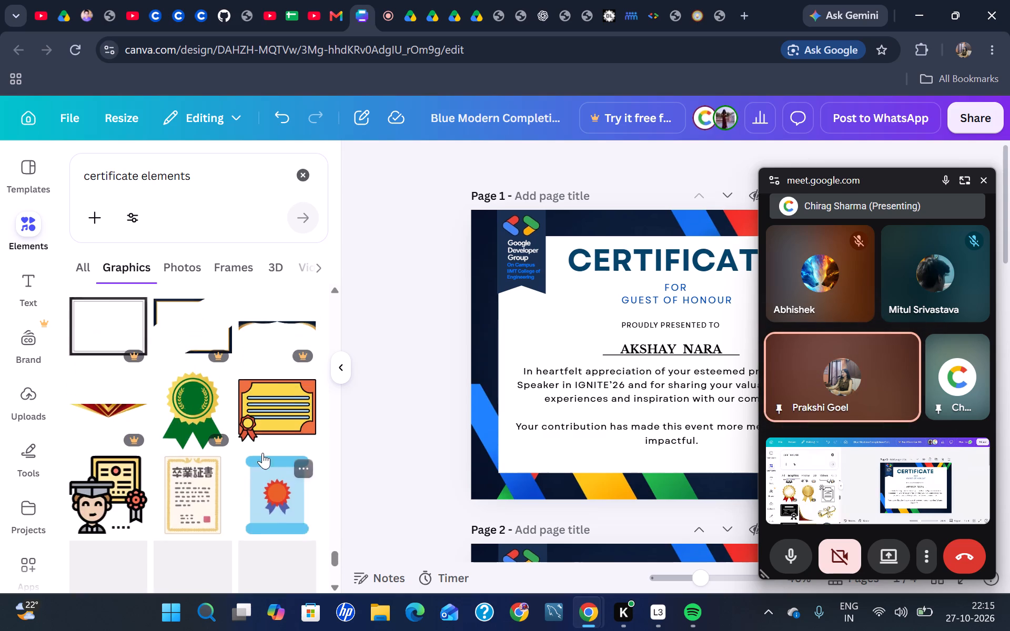
{"action": "scroll", "coordinate": [262, 453], "scroll_direction": "up", "scroll_amount": 1}
{"action": "scroll", "coordinate": [272, 386], "scroll_direction": "up", "scroll_amount": 1}
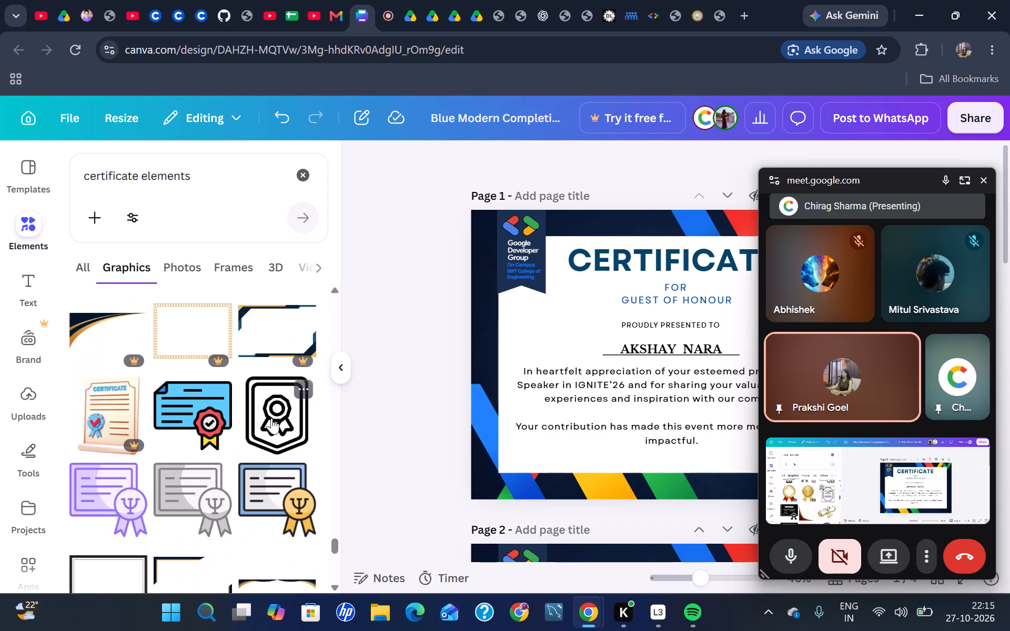
{"action": "left_click", "coordinate": [271, 418]}
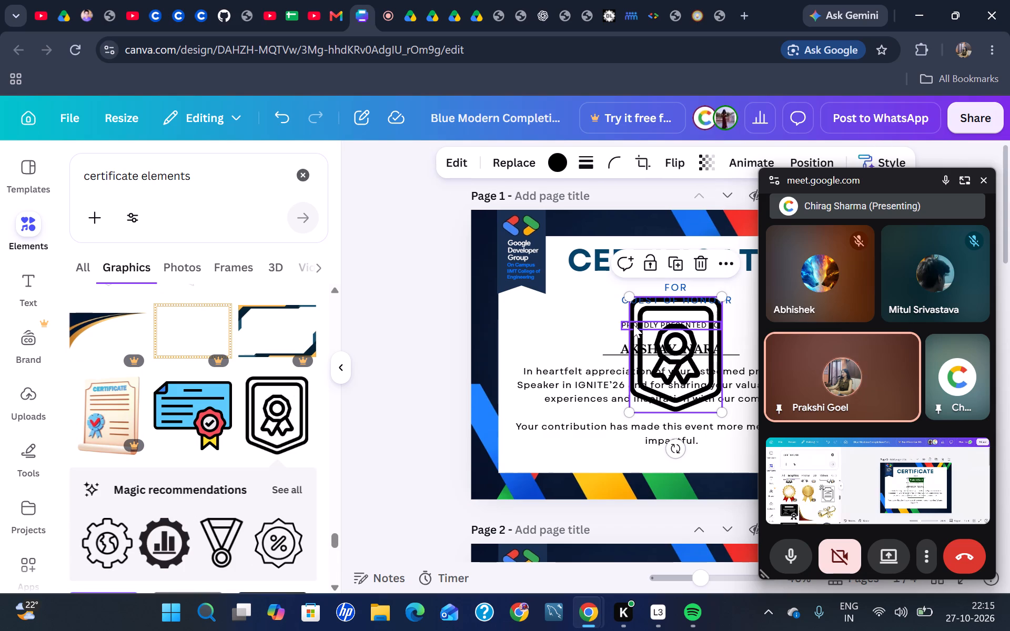
{"action": "left_click_drag", "start_coordinate": [628, 298], "coordinate": [568, 294]}
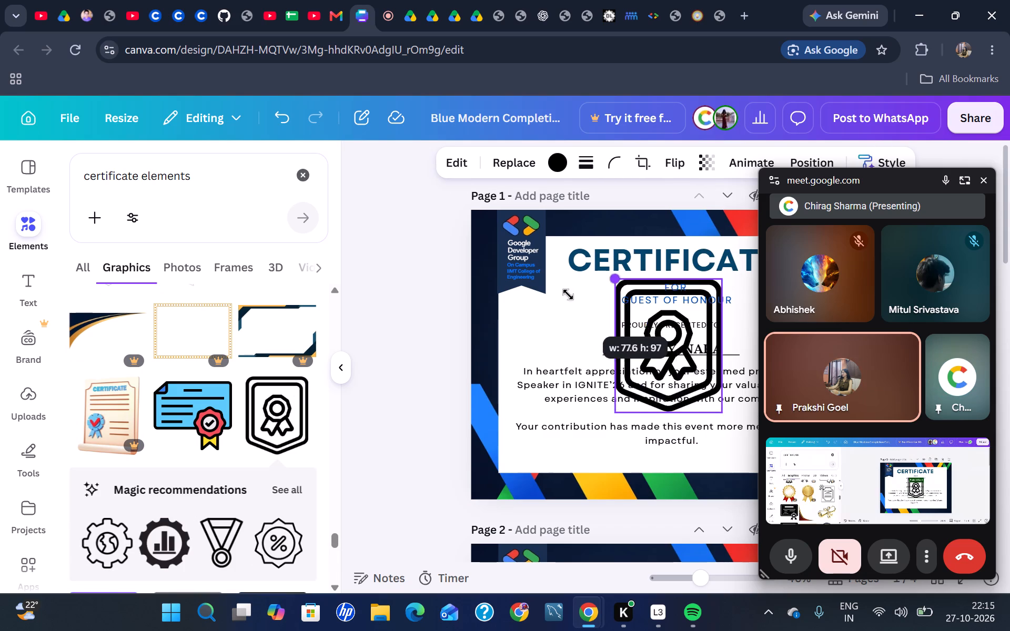
{"action": "left_click_drag", "start_coordinate": [568, 294], "coordinate": [629, 378]}
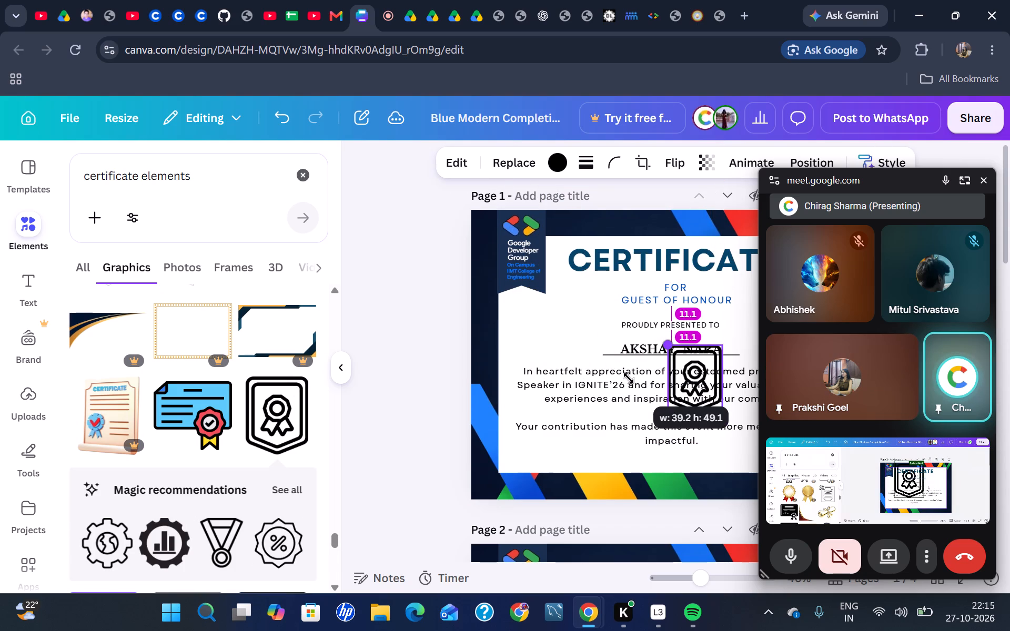
{"action": "left_click_drag", "start_coordinate": [629, 378], "coordinate": [619, 372]}
{"action": "left_click_drag", "start_coordinate": [700, 381], "coordinate": [543, 447]}
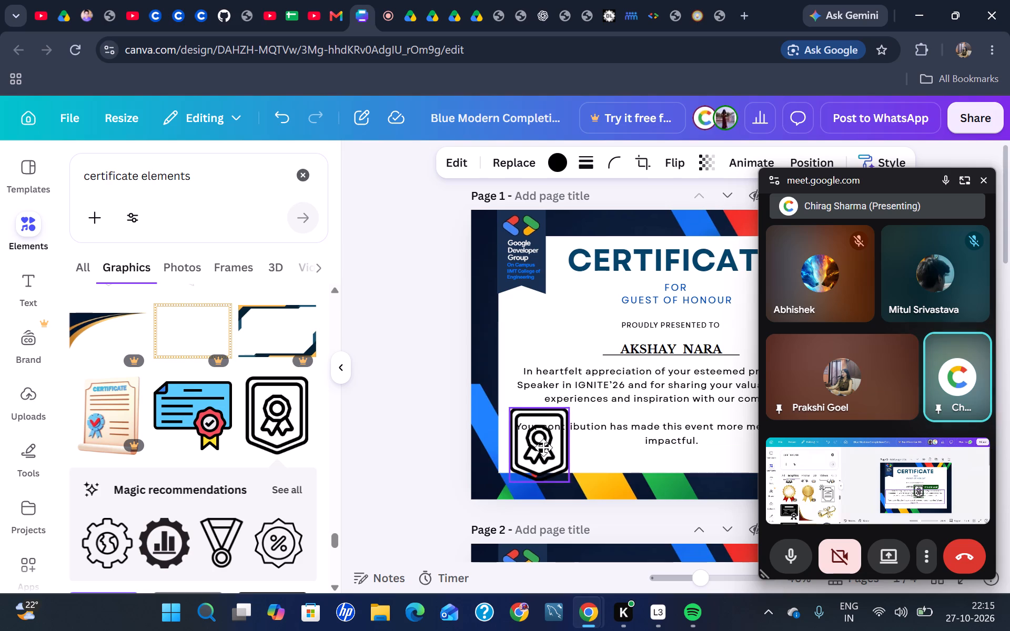
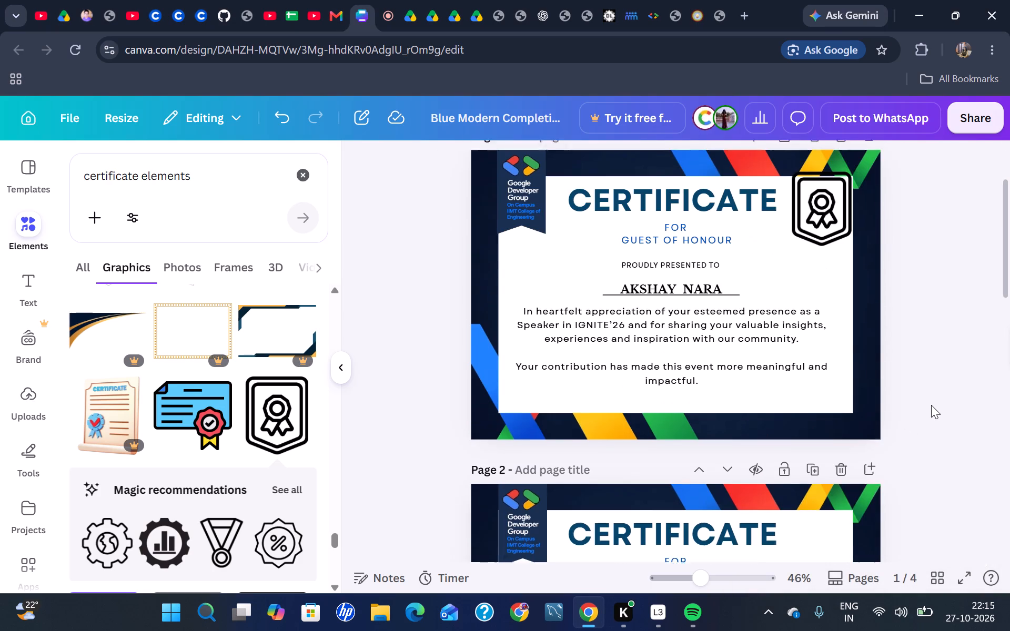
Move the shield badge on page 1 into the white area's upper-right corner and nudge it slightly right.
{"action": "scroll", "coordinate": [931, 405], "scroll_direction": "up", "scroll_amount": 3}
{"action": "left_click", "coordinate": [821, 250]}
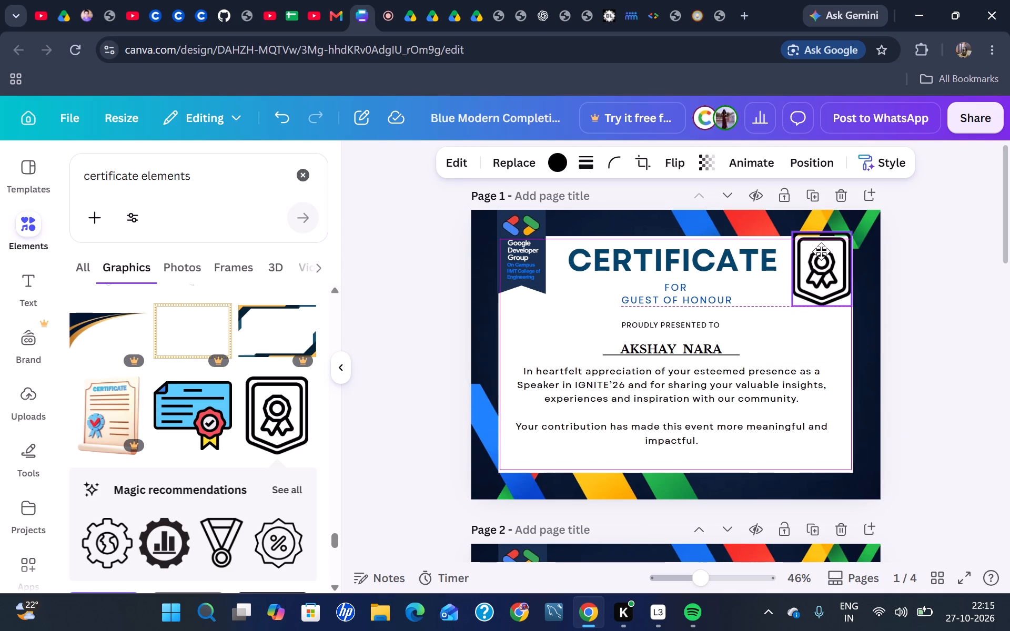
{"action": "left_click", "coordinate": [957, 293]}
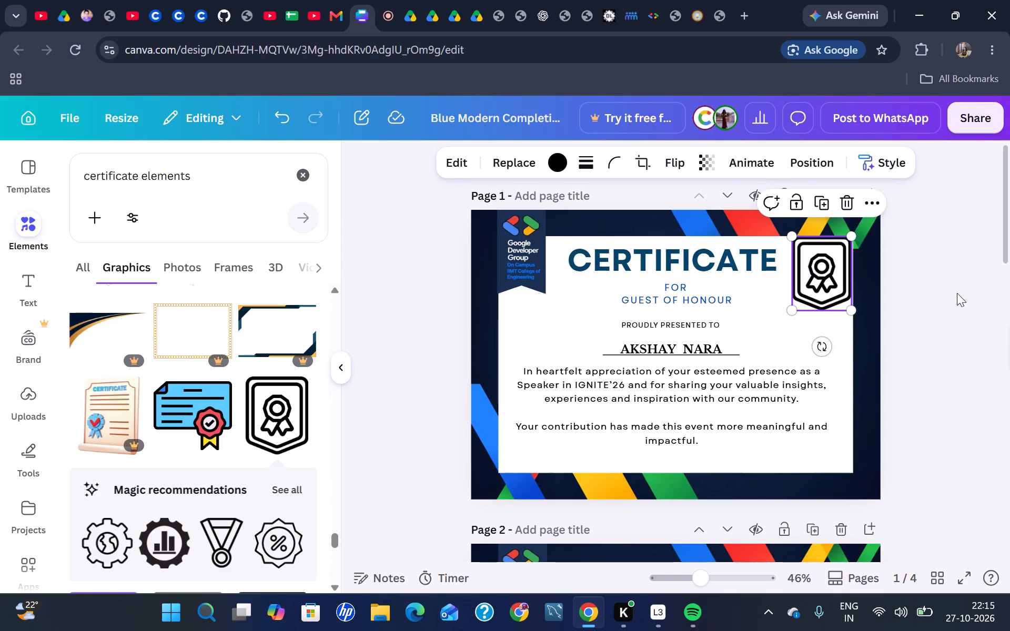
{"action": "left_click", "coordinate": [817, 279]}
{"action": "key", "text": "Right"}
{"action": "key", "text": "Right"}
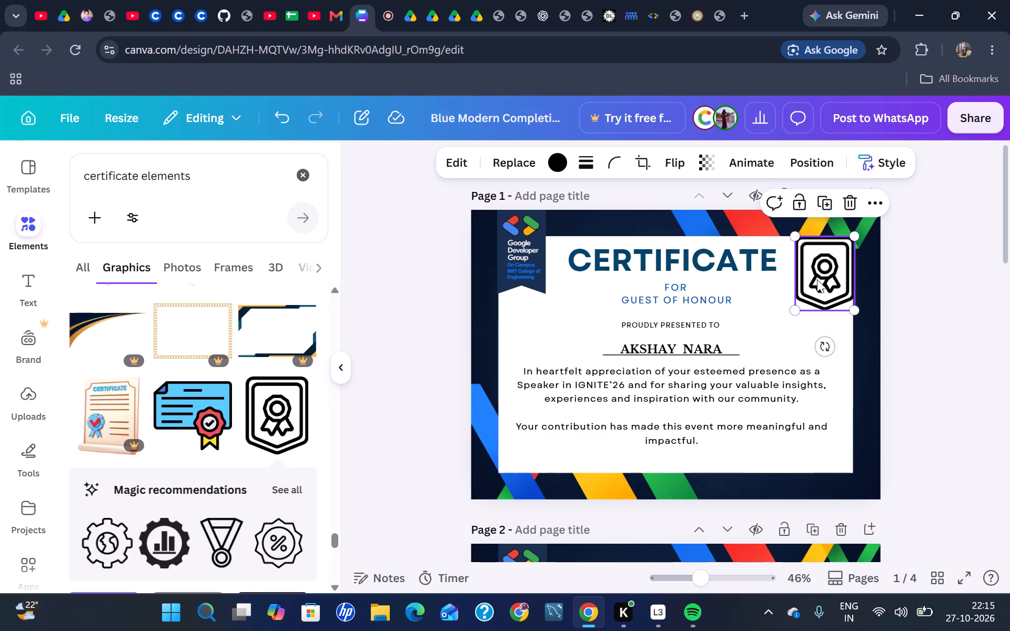
Delete the black outlined shield badge from page 1.
{"action": "left_click", "coordinate": [858, 195]}
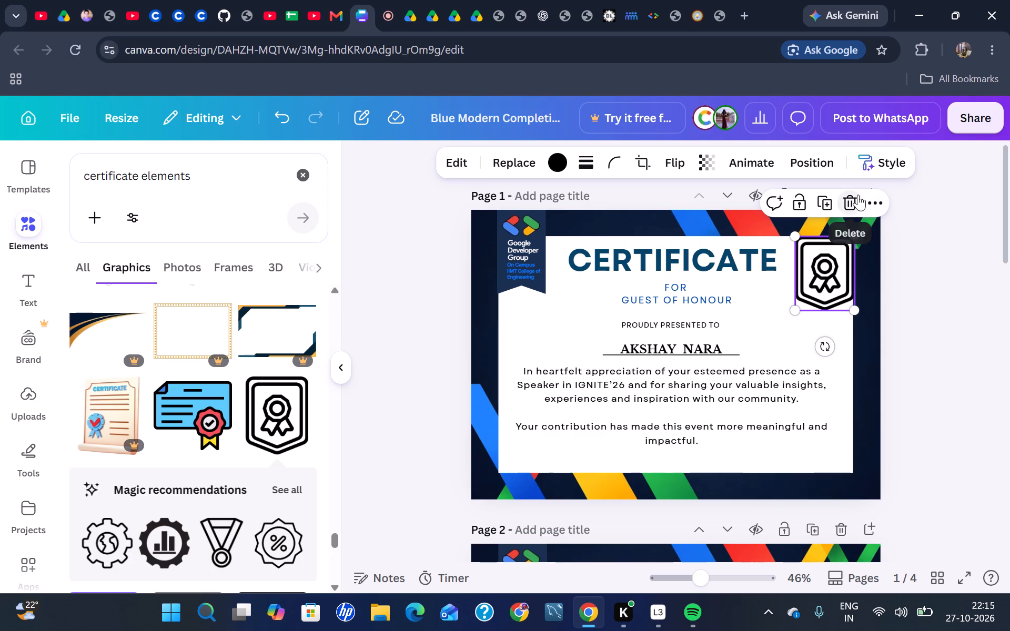
Add the outlined rosette with two ribbon tails to page 1, shrink it, and place it over the white area's lower-right corner.
{"action": "scroll", "coordinate": [143, 564], "scroll_direction": "down", "scroll_amount": 2}
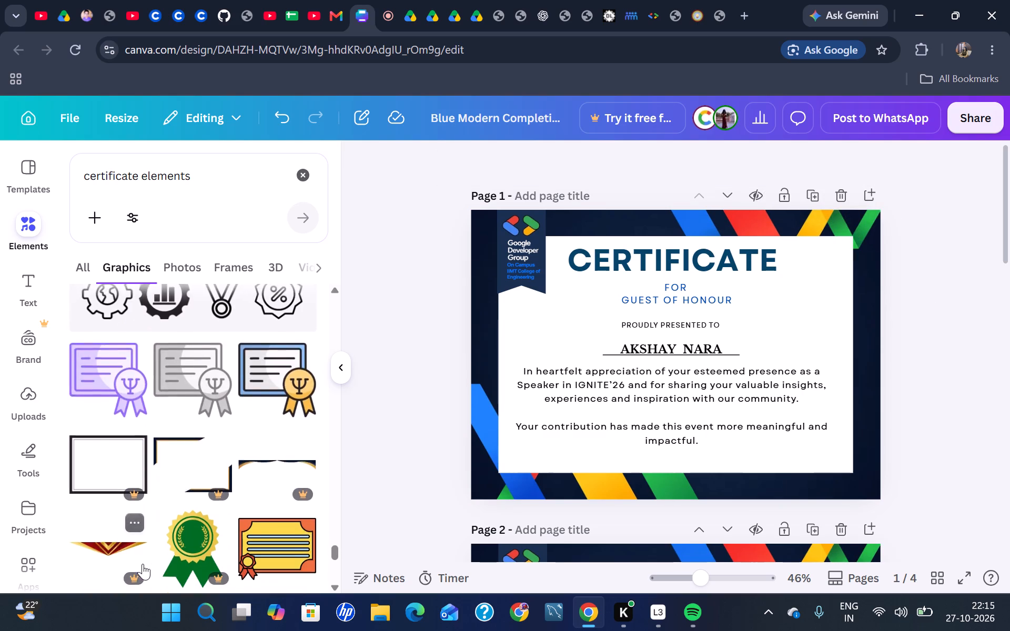
{"action": "scroll", "coordinate": [143, 564], "scroll_direction": "down", "scroll_amount": 5}
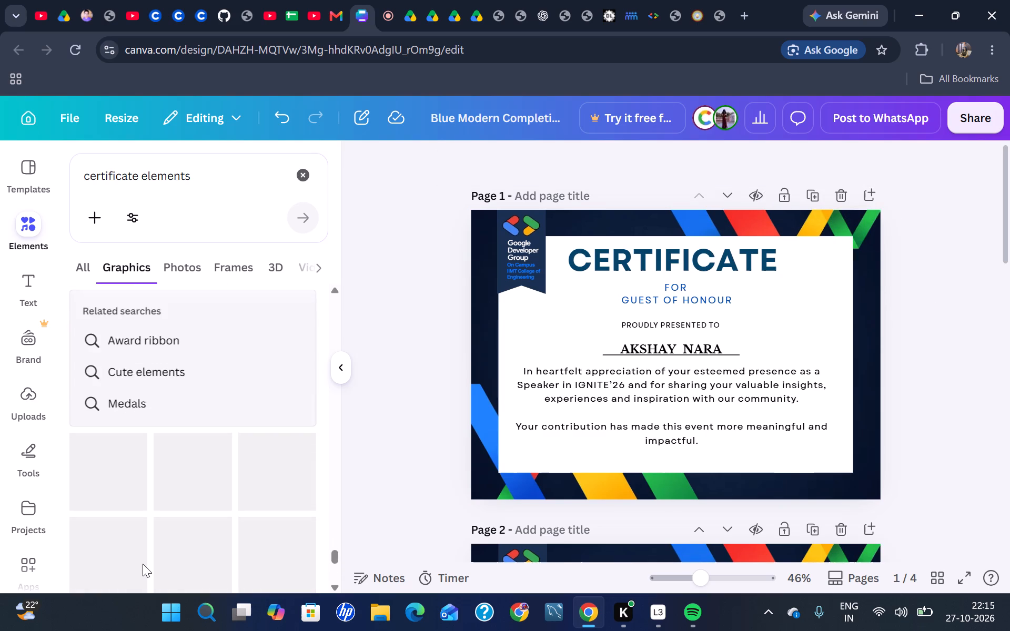
{"action": "scroll", "coordinate": [143, 564], "scroll_direction": "down", "scroll_amount": 2}
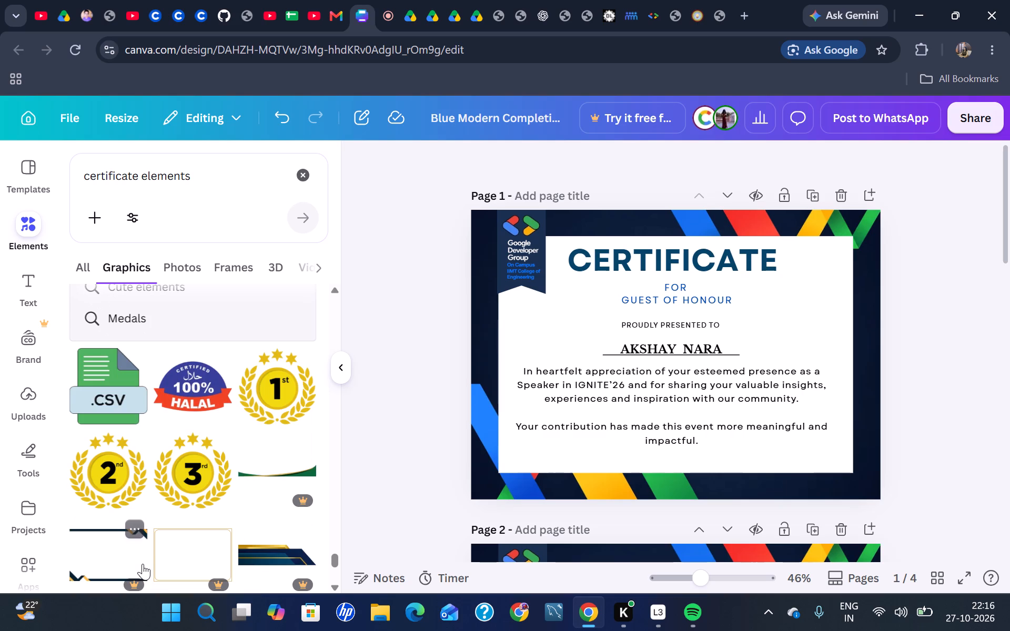
{"action": "scroll", "coordinate": [143, 564], "scroll_direction": "down", "scroll_amount": 3}
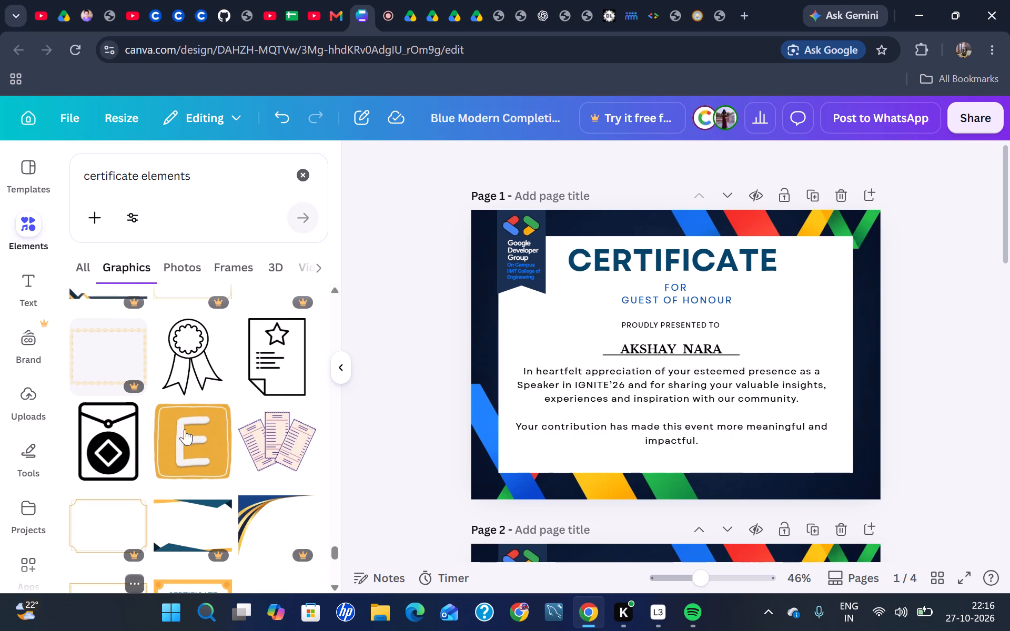
{"action": "left_click", "coordinate": [194, 352]}
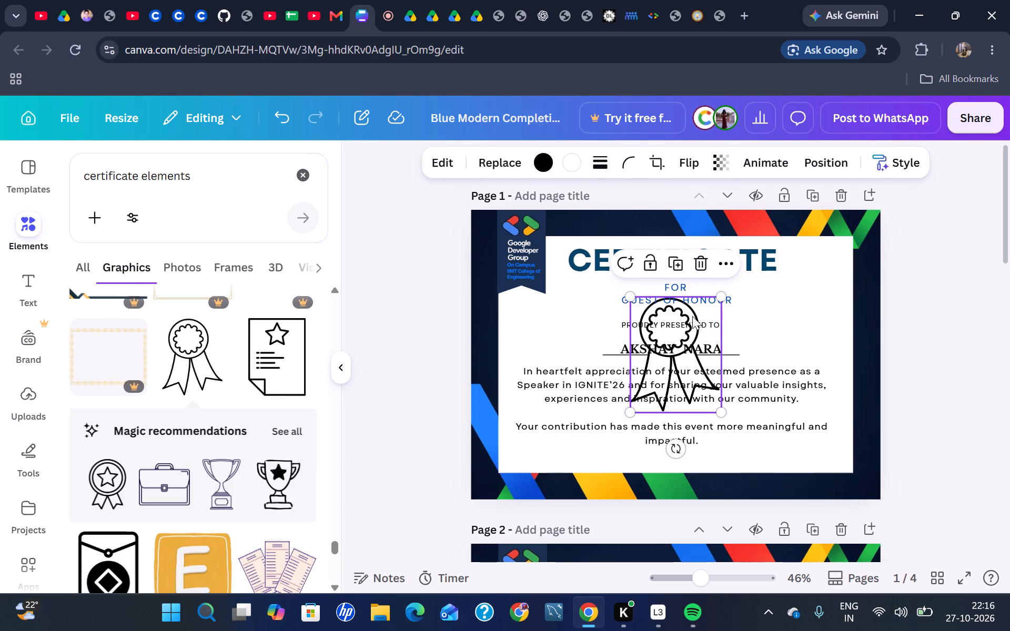
{"action": "left_click_drag", "start_coordinate": [723, 299], "coordinate": [709, 324]}
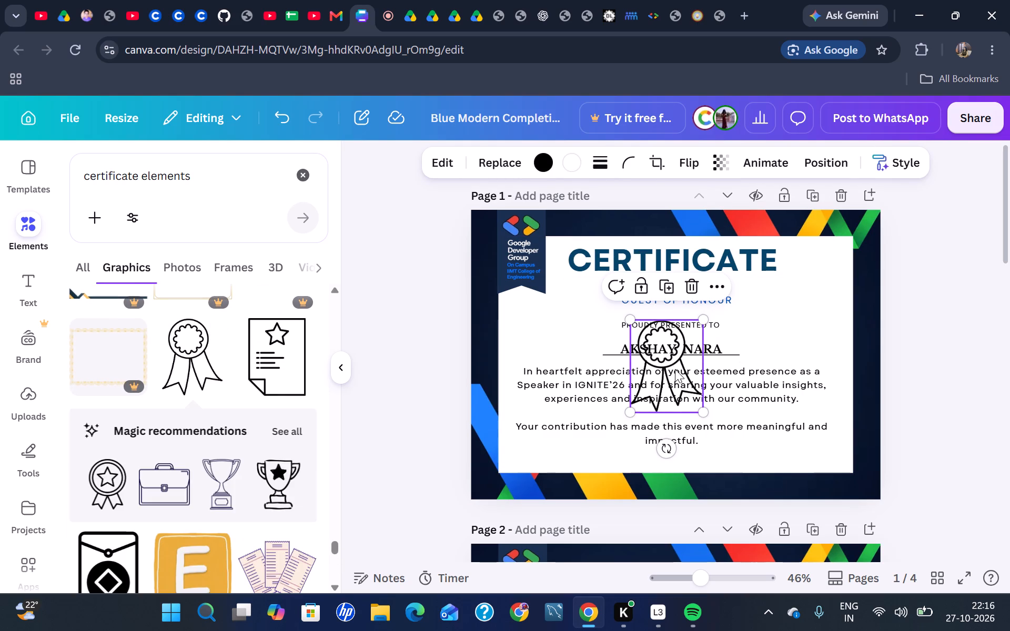
{"action": "left_click_drag", "start_coordinate": [668, 338], "coordinate": [822, 272]}
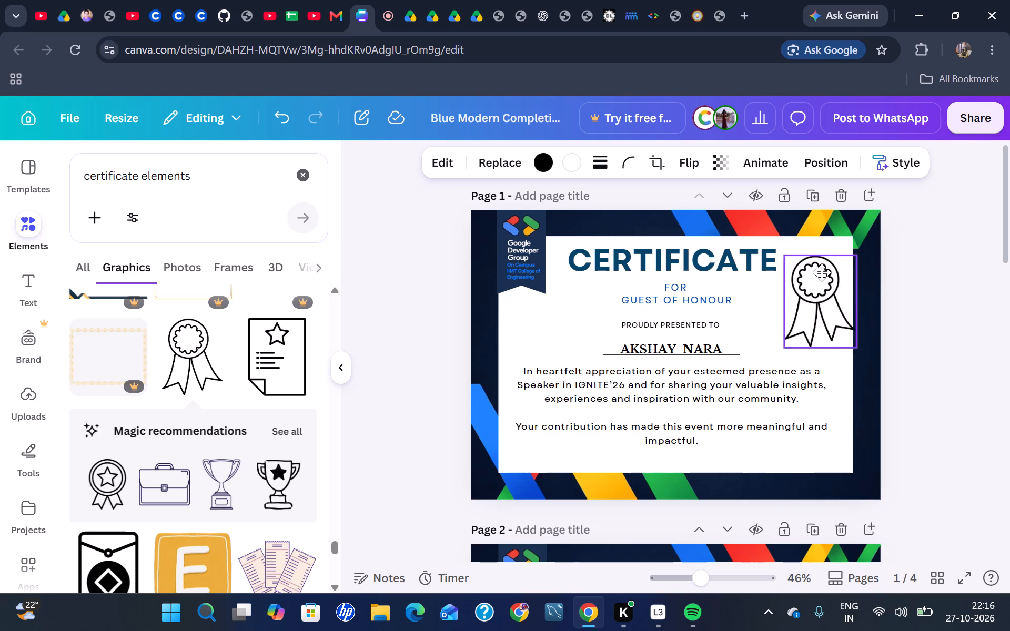
{"action": "left_click_drag", "start_coordinate": [822, 272], "coordinate": [819, 260]}
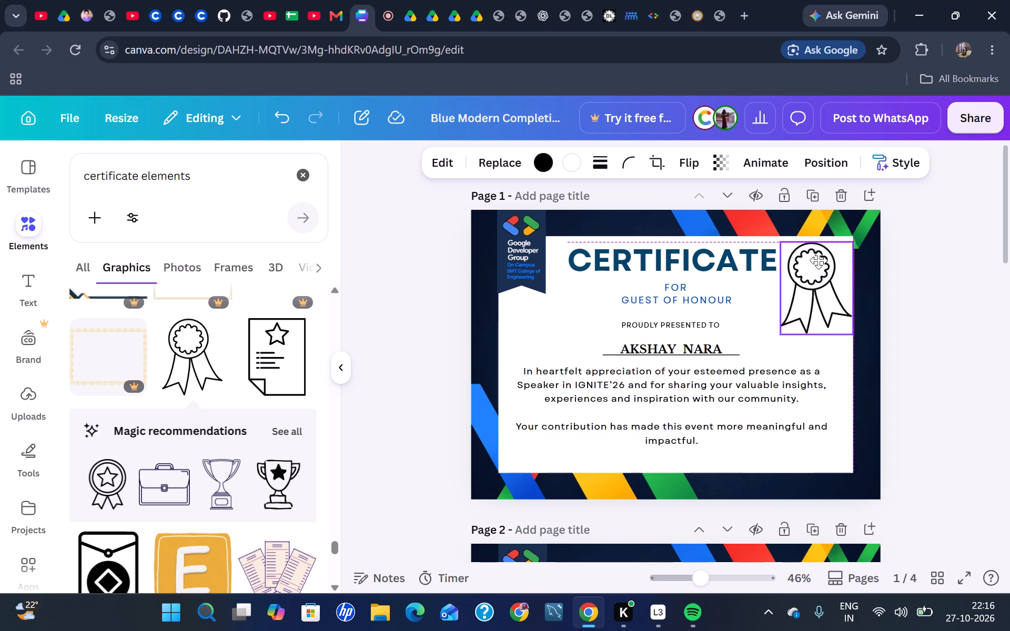
{"action": "left_click_drag", "start_coordinate": [819, 260], "coordinate": [849, 443]}
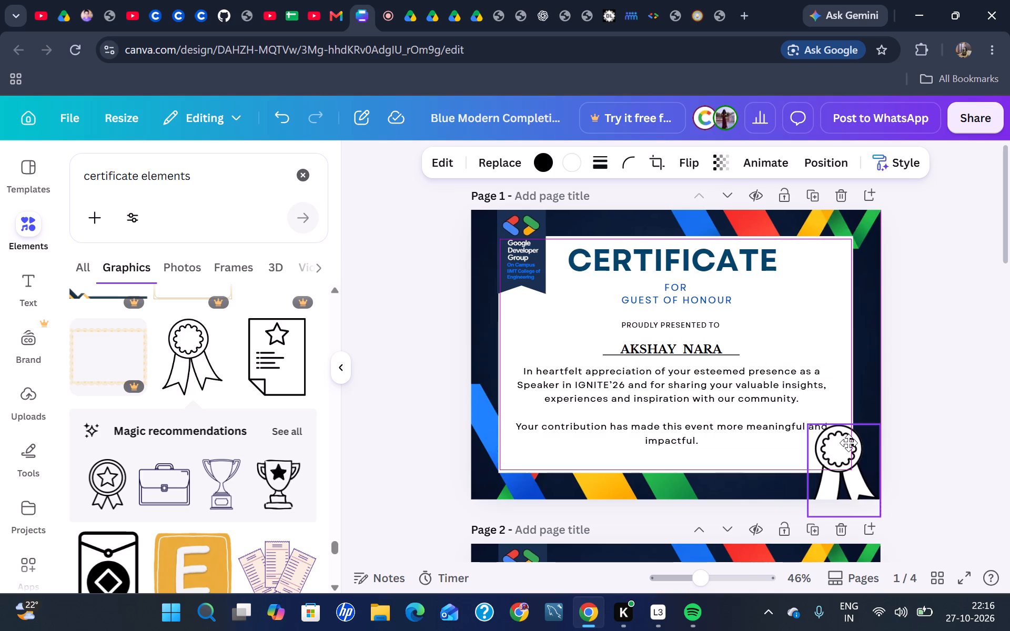
{"action": "left_click_drag", "start_coordinate": [849, 443], "coordinate": [851, 446]}
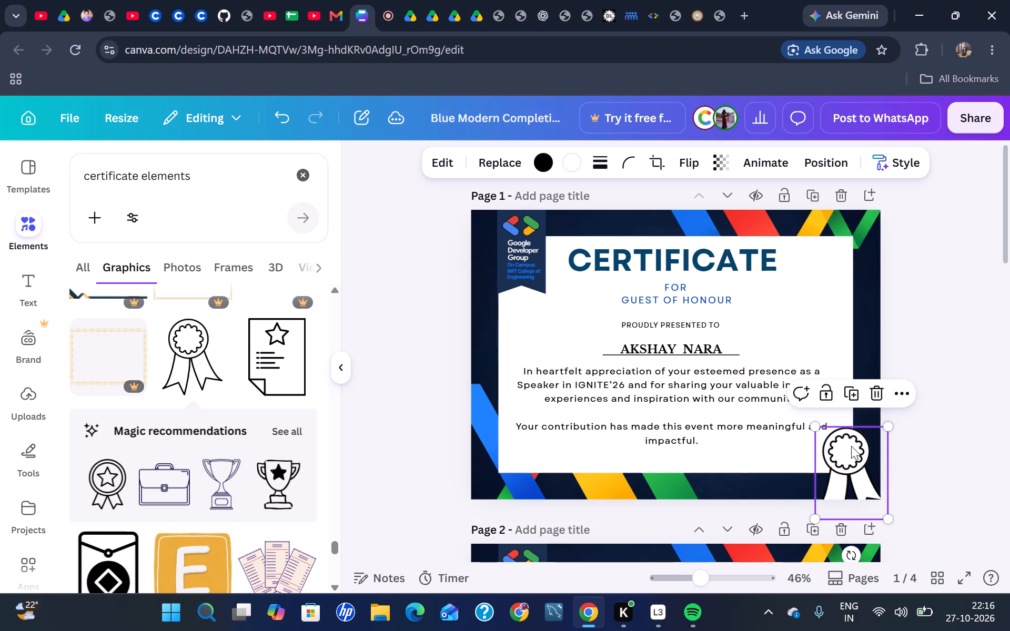
Rotate the rosette about 26 degrees counterclockwise so its ribbon tails point toward the page's lower-right corner.
{"action": "left_click_drag", "start_coordinate": [854, 548], "coordinate": [866, 549]}
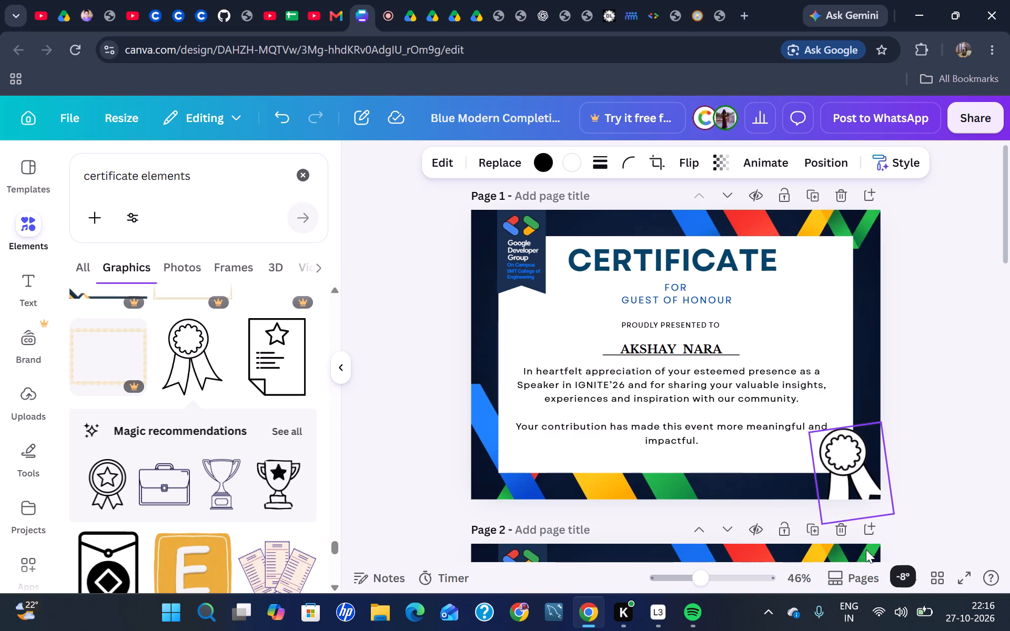
{"action": "left_click_drag", "start_coordinate": [866, 549], "coordinate": [890, 537]}
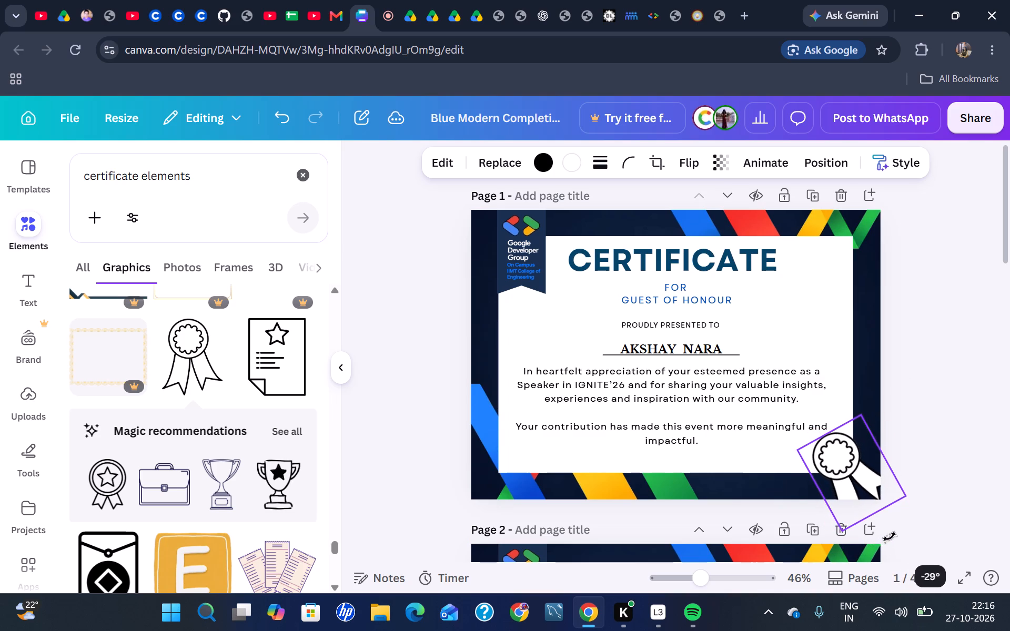
{"action": "left_click_drag", "start_coordinate": [890, 537], "coordinate": [890, 535]}
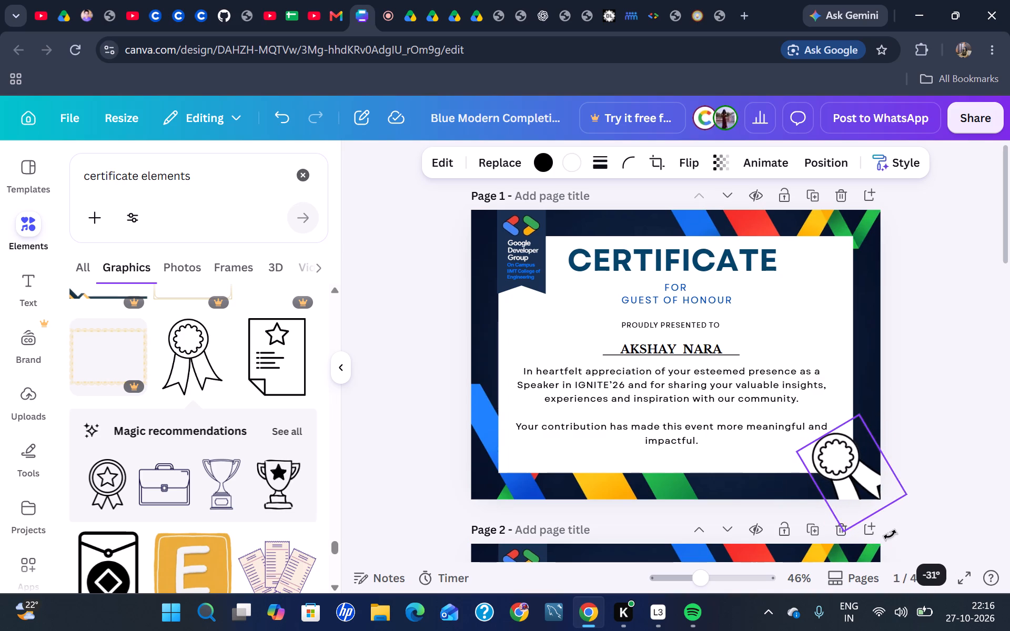
{"action": "left_click_drag", "start_coordinate": [890, 535], "coordinate": [886, 537]}
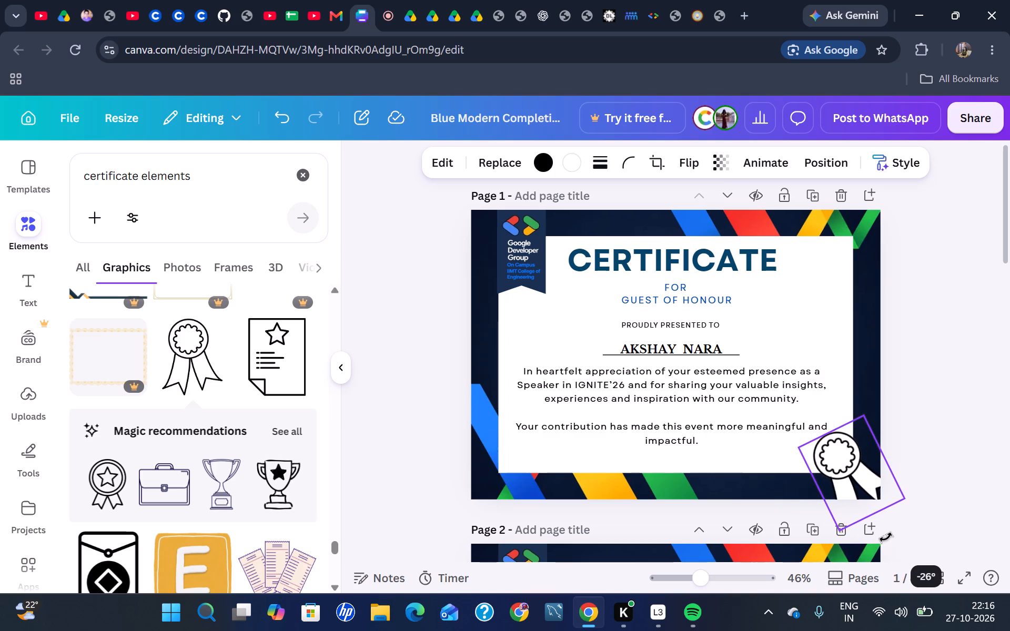
{"action": "left_click_drag", "start_coordinate": [886, 537], "coordinate": [886, 538]}
{"action": "left_click", "coordinate": [939, 451]}
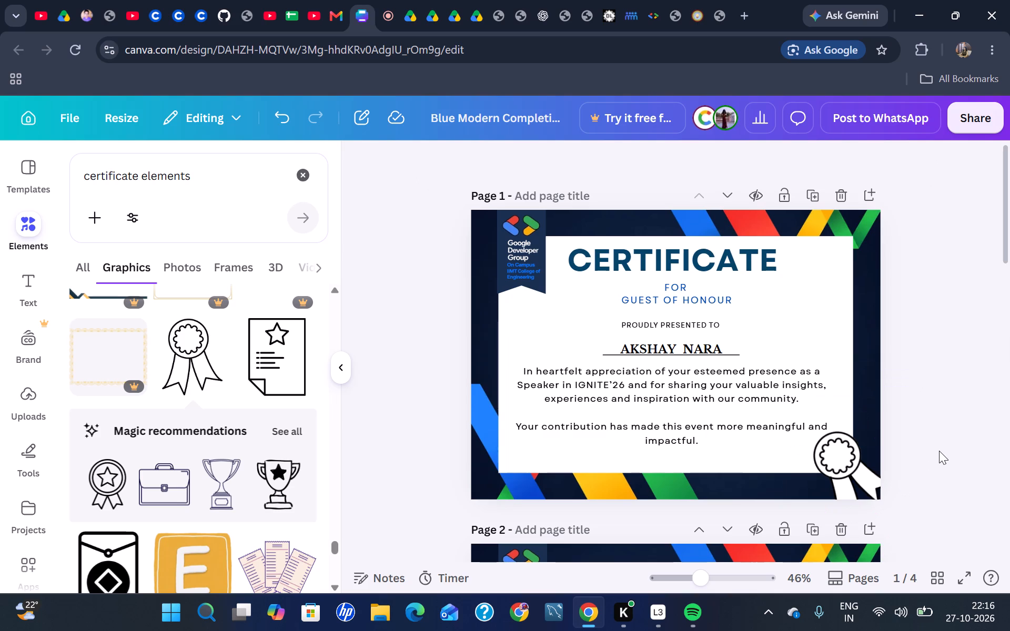
Move the rotated rosette onto the white area's upper-right corner, beside the CERTIFICATE heading on page 1.
{"action": "left_click_drag", "start_coordinate": [831, 470], "coordinate": [839, 470]}
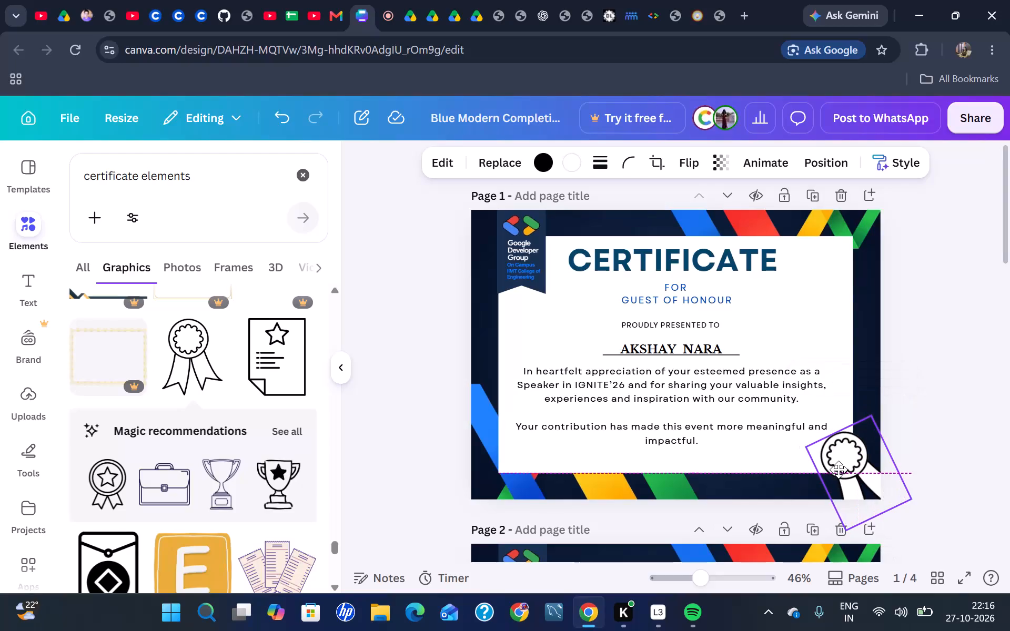
{"action": "left_click_drag", "start_coordinate": [839, 470], "coordinate": [847, 457]}
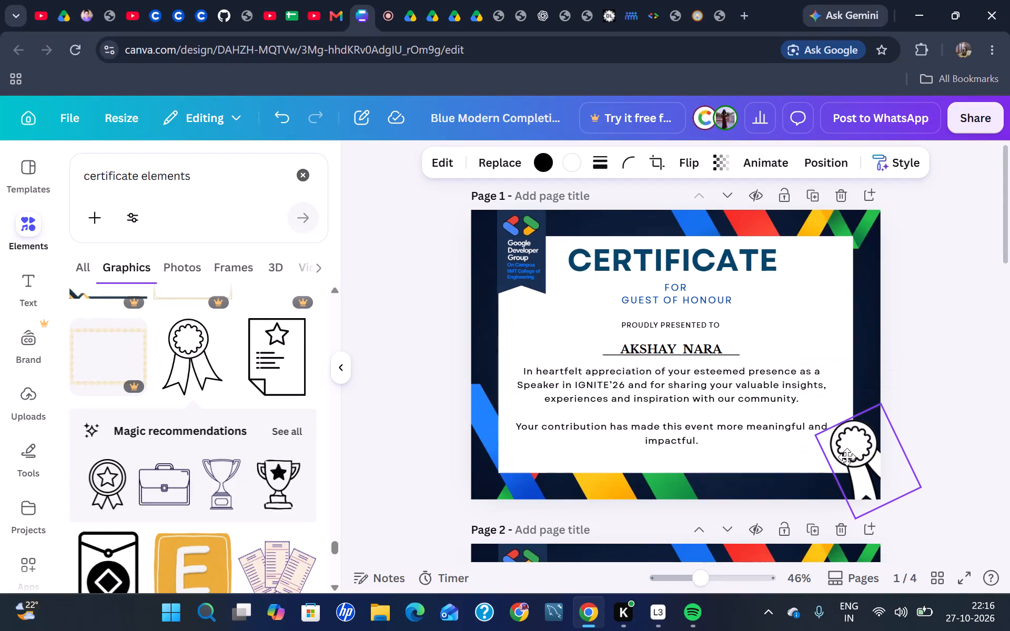
{"action": "left_click_drag", "start_coordinate": [847, 457], "coordinate": [839, 463]}
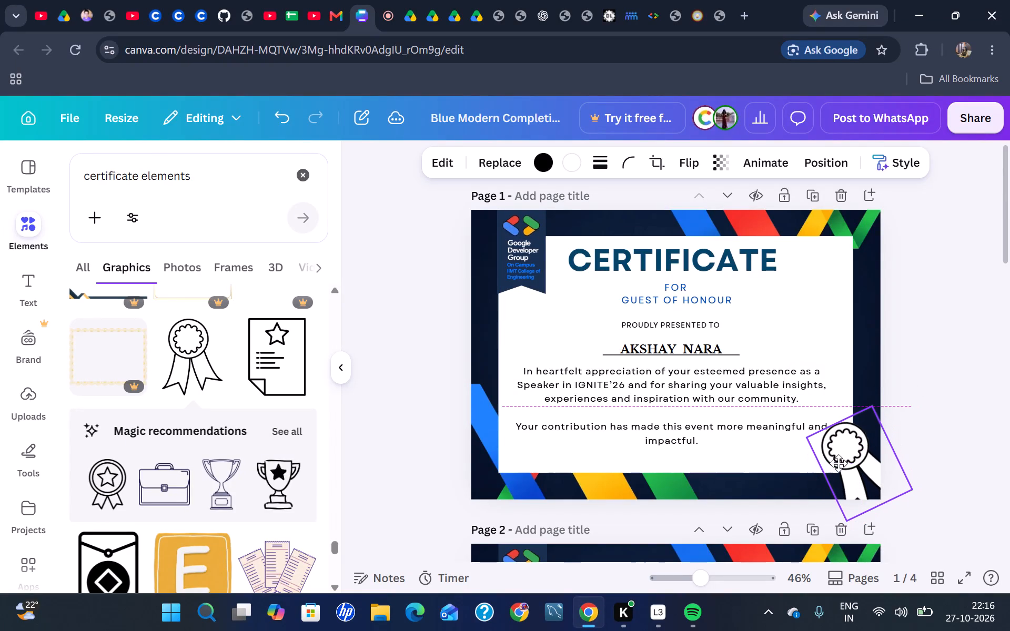
{"action": "left_click_drag", "start_coordinate": [839, 463], "coordinate": [833, 268]}
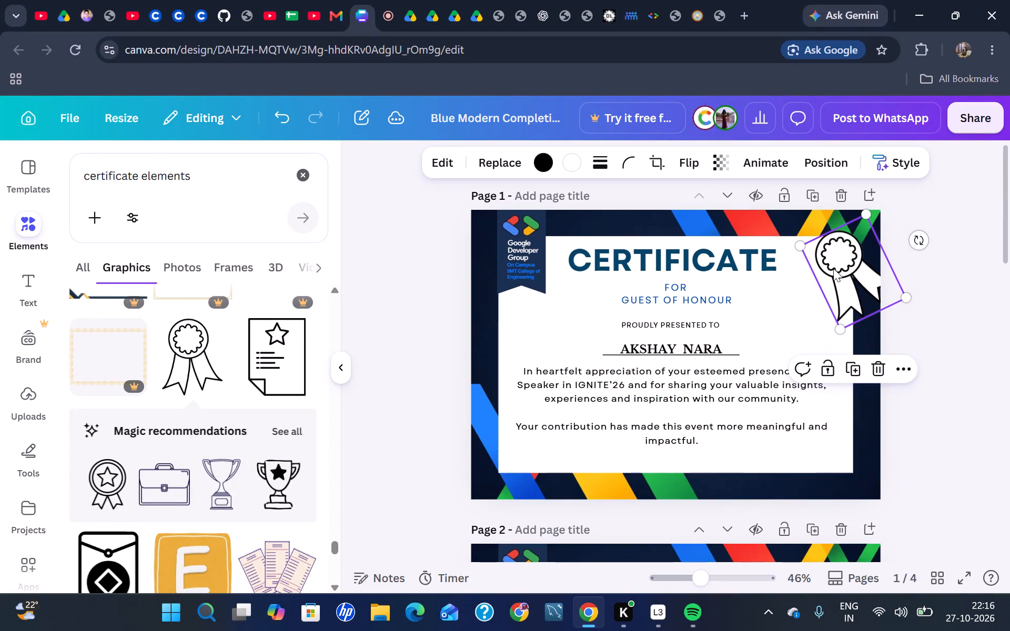
{"action": "left_click", "coordinate": [971, 378]}
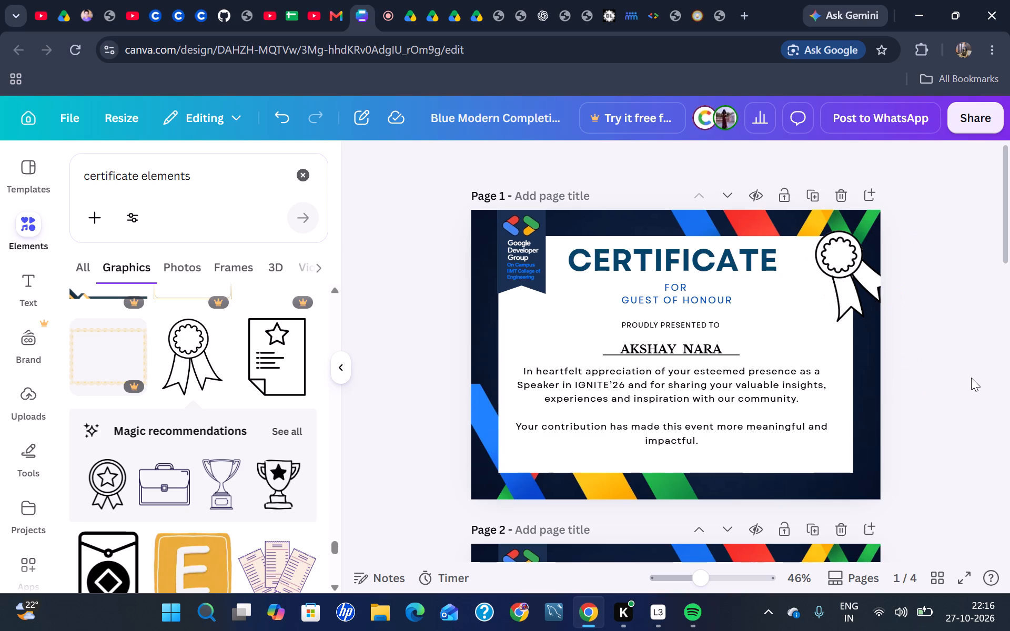
Examine more of the "certificate elements" graphics for another badge or ribbon suited to the certificate.
{"action": "scroll", "coordinate": [276, 505], "scroll_direction": "down", "scroll_amount": 3}
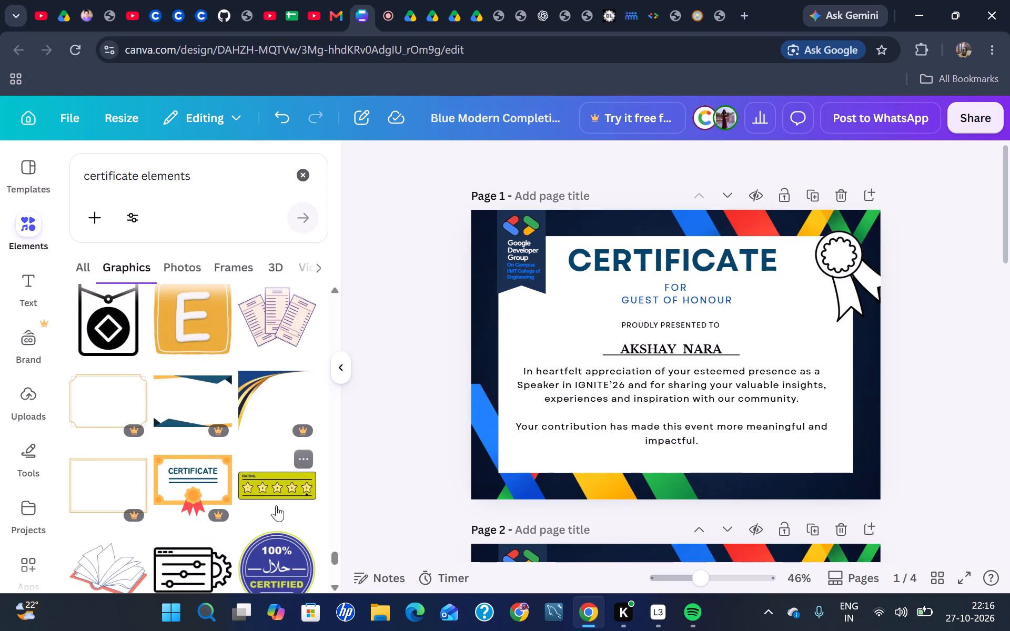
{"action": "scroll", "coordinate": [276, 505], "scroll_direction": "down", "scroll_amount": 3}
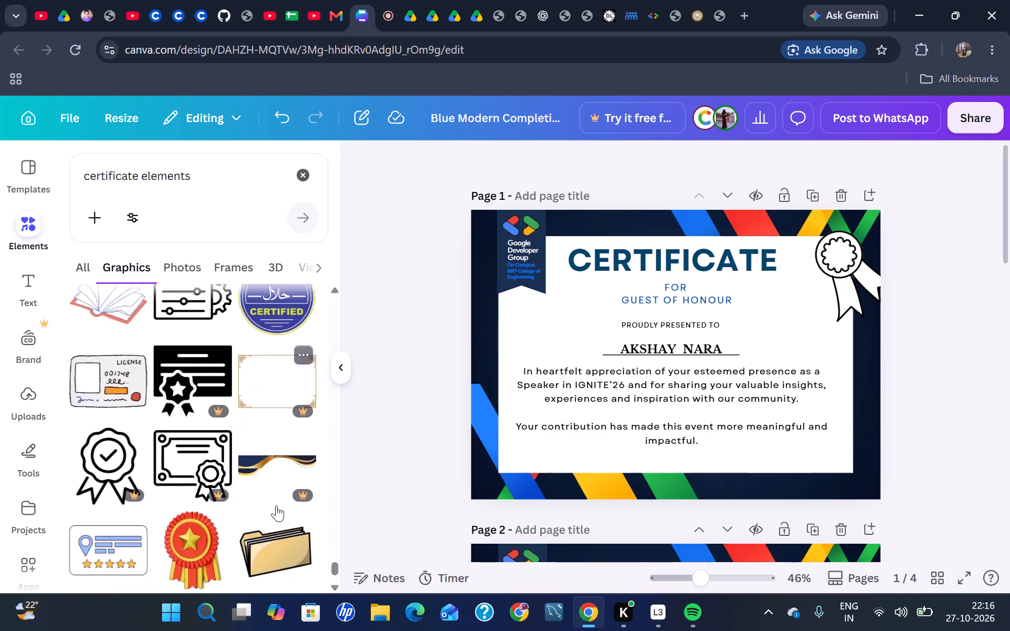
{"action": "scroll", "coordinate": [276, 505], "scroll_direction": "down", "scroll_amount": 3}
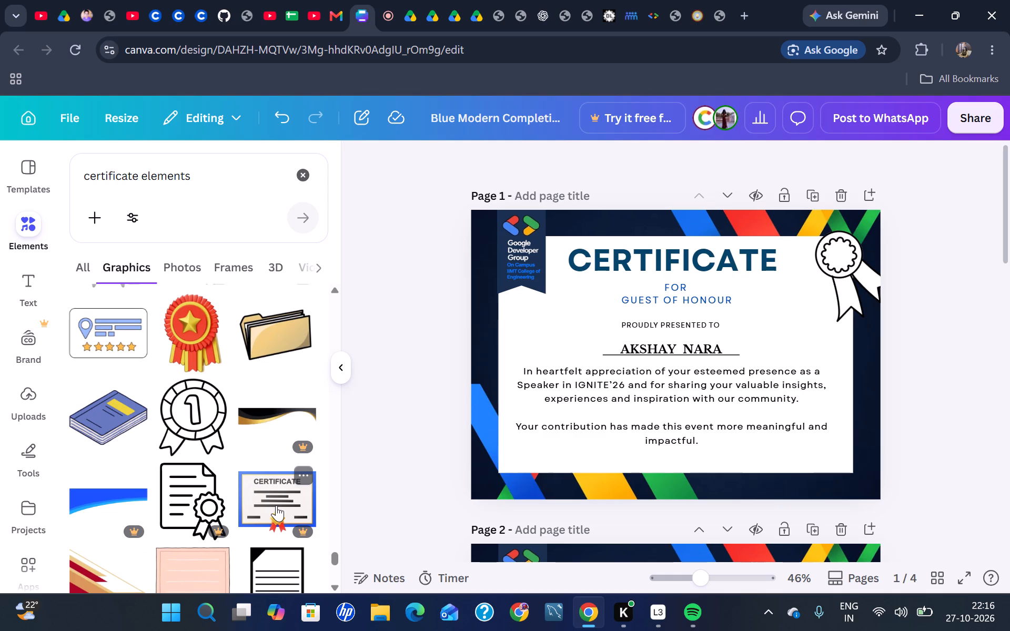
{"action": "scroll", "coordinate": [276, 505], "scroll_direction": "down", "scroll_amount": 2}
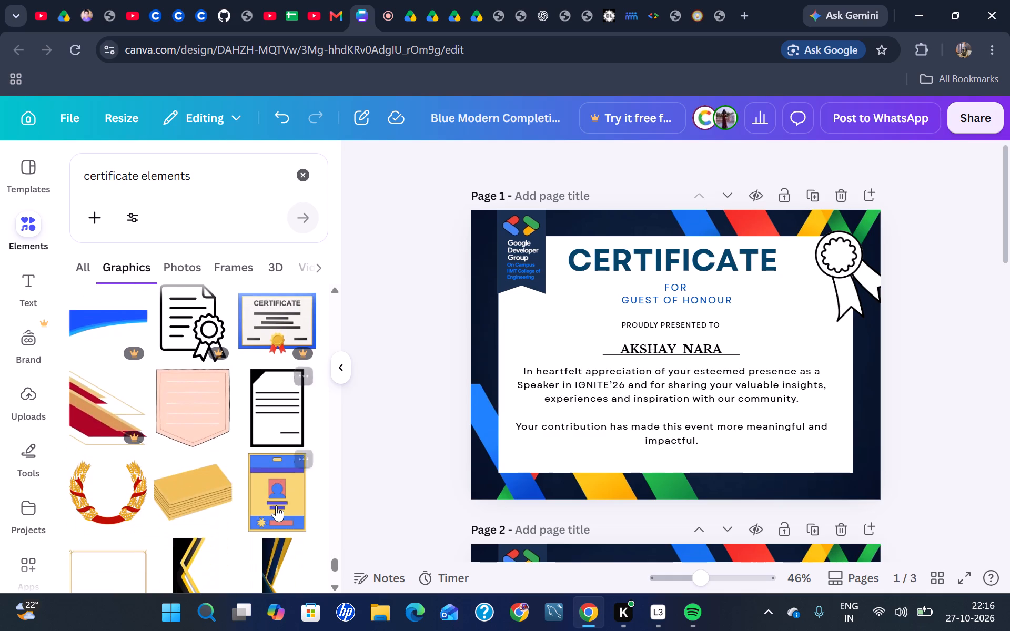
{"action": "scroll", "coordinate": [276, 505], "scroll_direction": "down", "scroll_amount": 5}
{"action": "scroll", "coordinate": [276, 505], "scroll_direction": "up", "scroll_amount": 2}
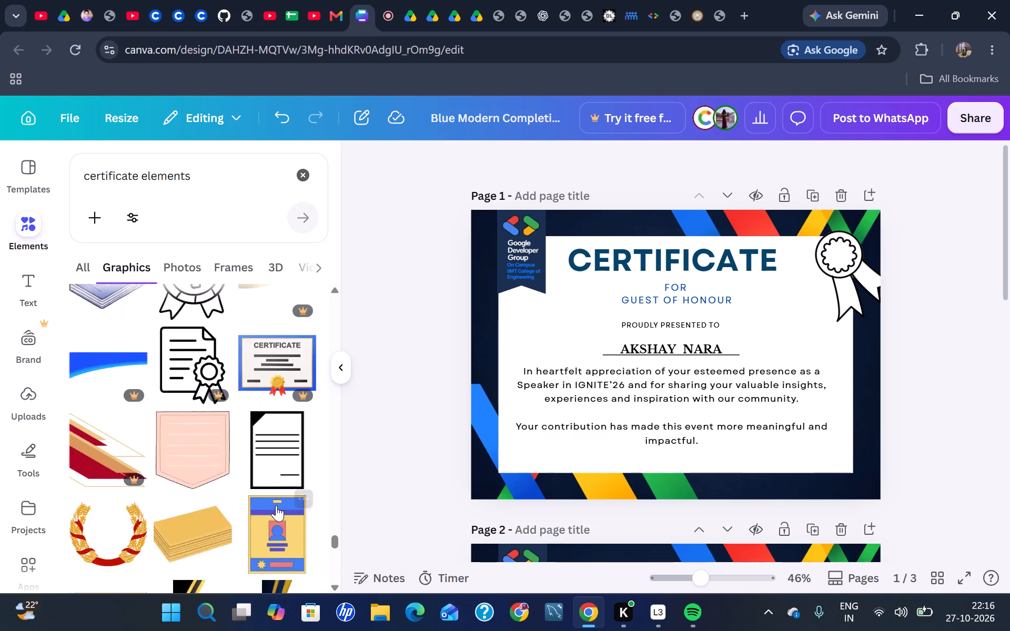
{"action": "scroll", "coordinate": [276, 505], "scroll_direction": "up", "scroll_amount": 9}
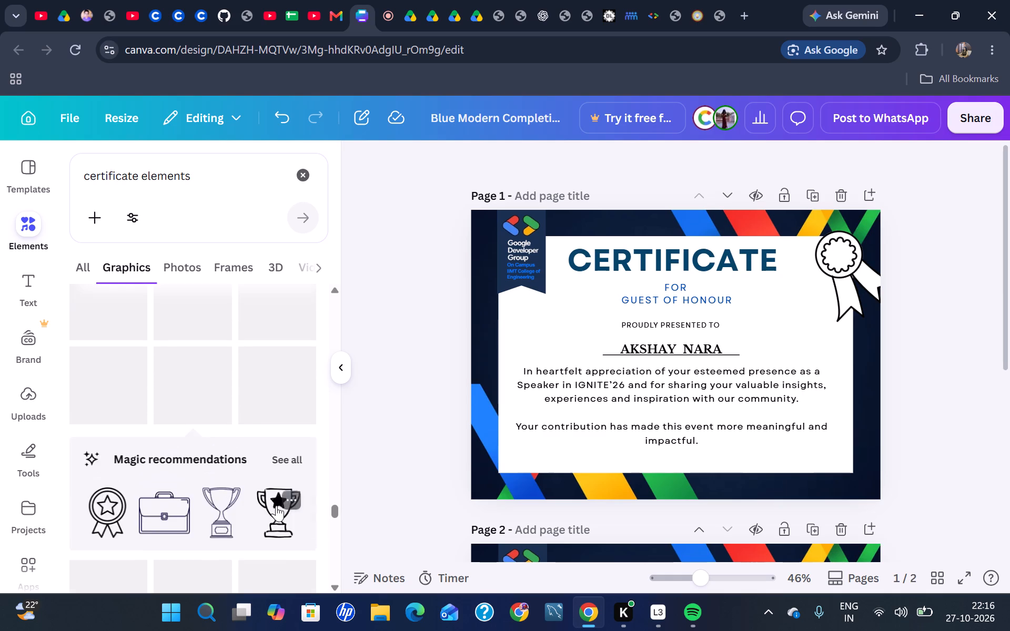
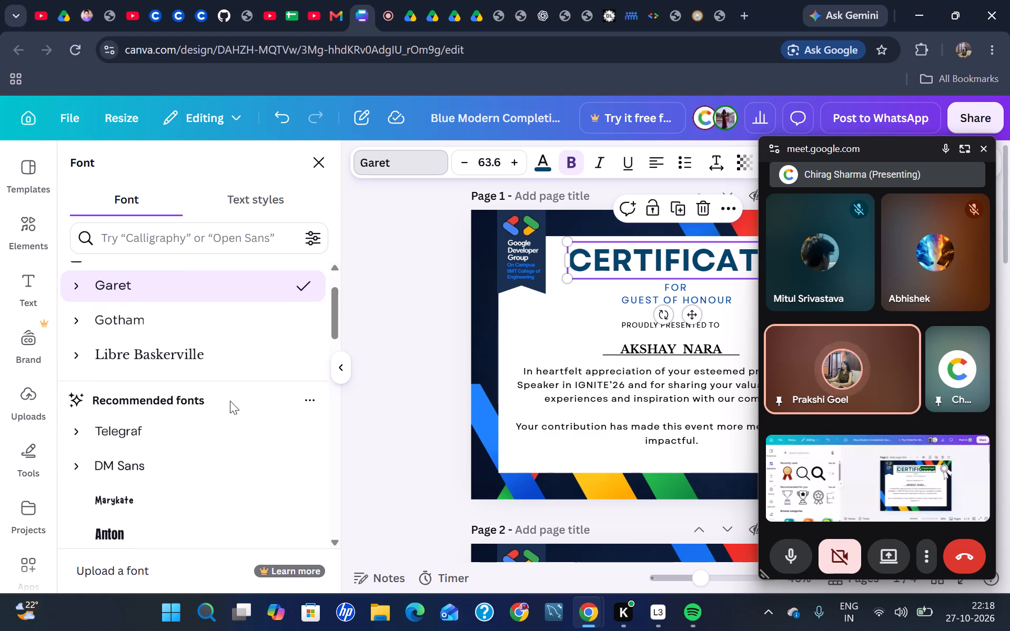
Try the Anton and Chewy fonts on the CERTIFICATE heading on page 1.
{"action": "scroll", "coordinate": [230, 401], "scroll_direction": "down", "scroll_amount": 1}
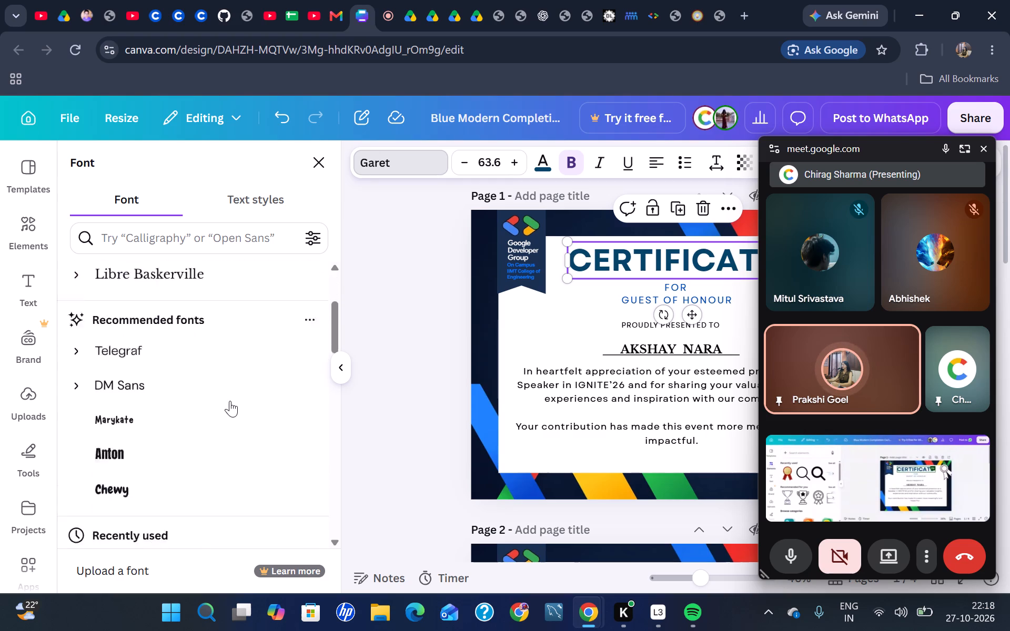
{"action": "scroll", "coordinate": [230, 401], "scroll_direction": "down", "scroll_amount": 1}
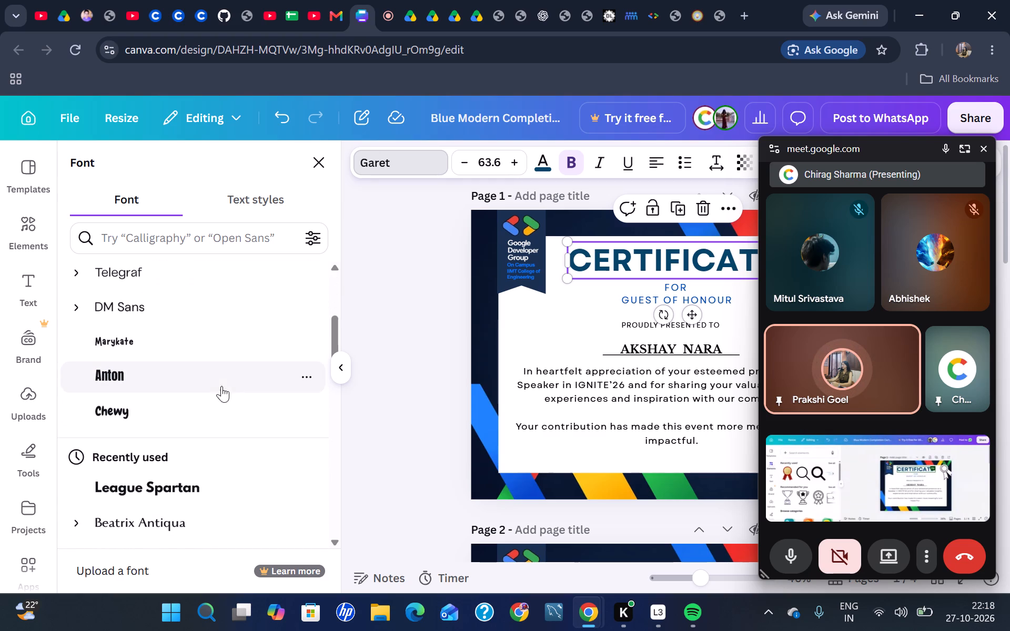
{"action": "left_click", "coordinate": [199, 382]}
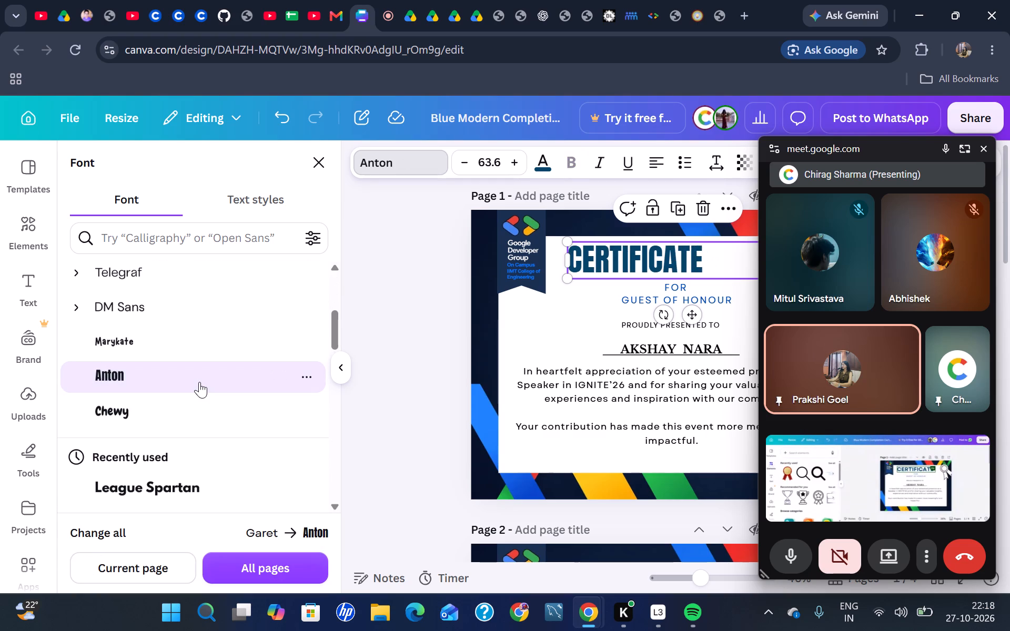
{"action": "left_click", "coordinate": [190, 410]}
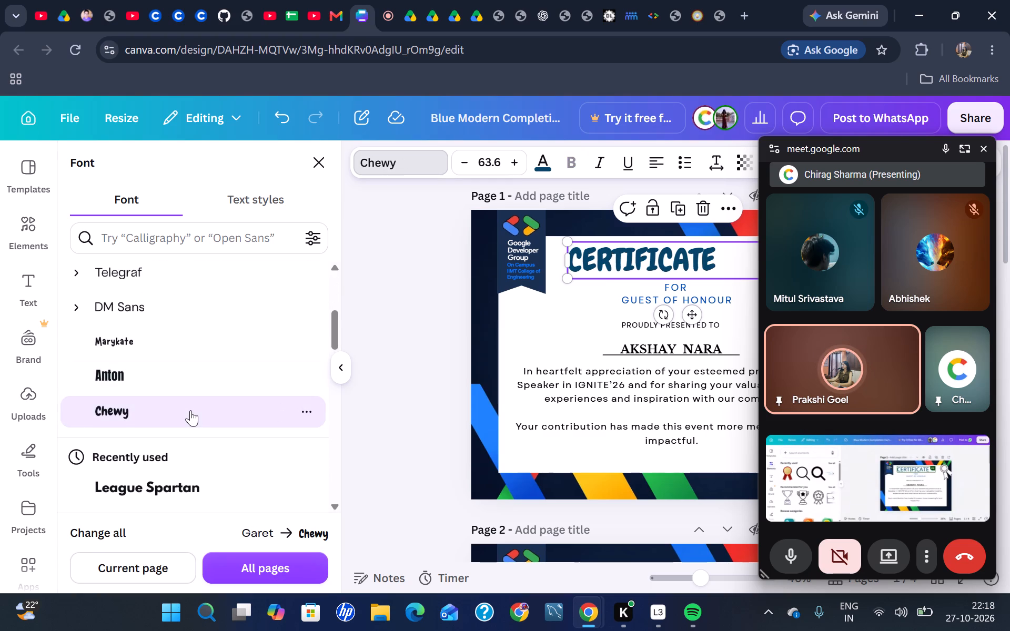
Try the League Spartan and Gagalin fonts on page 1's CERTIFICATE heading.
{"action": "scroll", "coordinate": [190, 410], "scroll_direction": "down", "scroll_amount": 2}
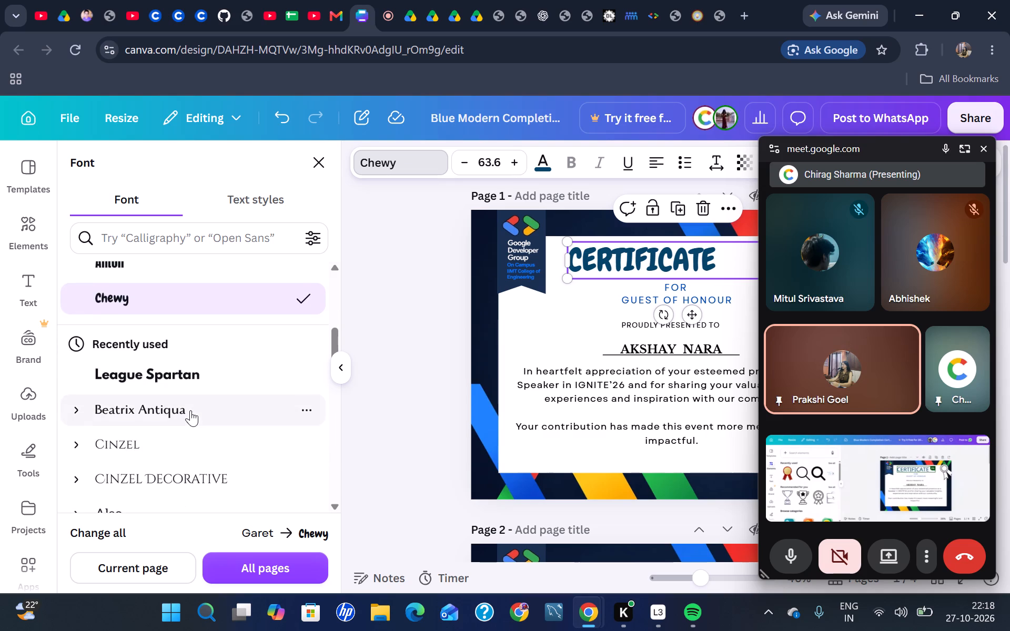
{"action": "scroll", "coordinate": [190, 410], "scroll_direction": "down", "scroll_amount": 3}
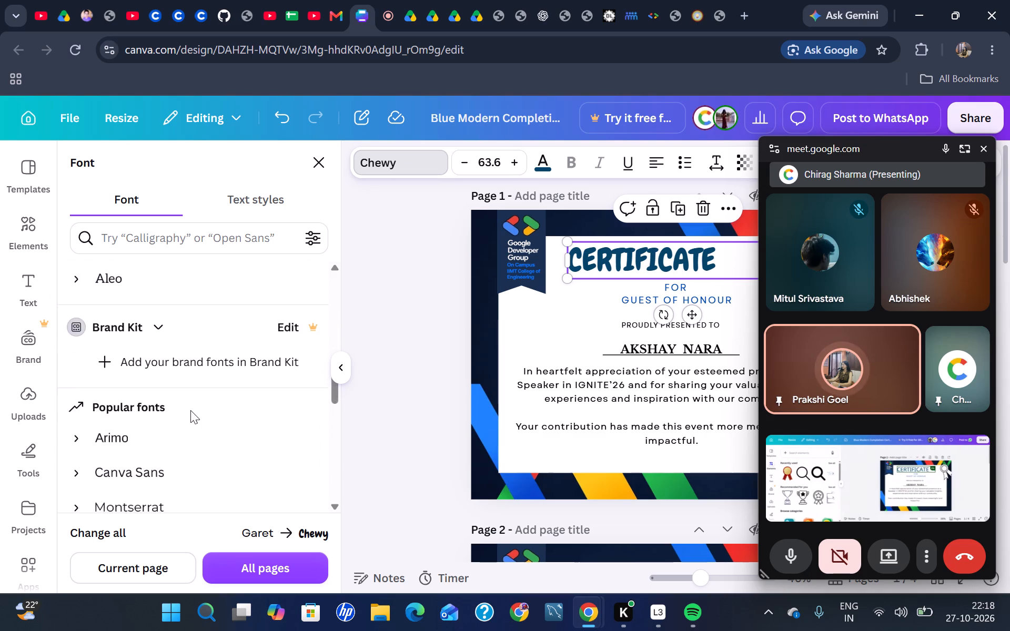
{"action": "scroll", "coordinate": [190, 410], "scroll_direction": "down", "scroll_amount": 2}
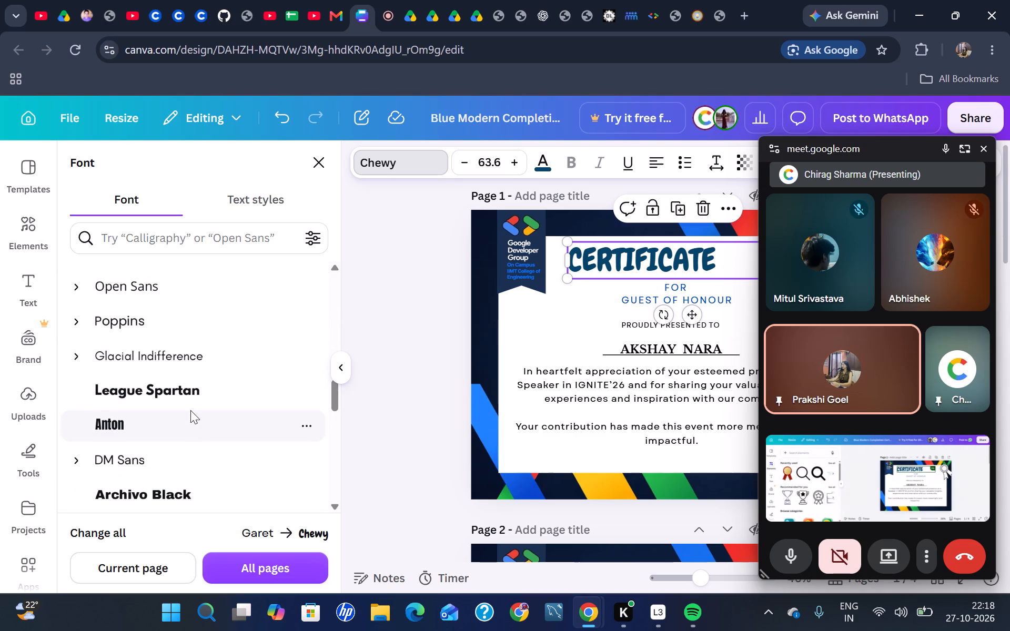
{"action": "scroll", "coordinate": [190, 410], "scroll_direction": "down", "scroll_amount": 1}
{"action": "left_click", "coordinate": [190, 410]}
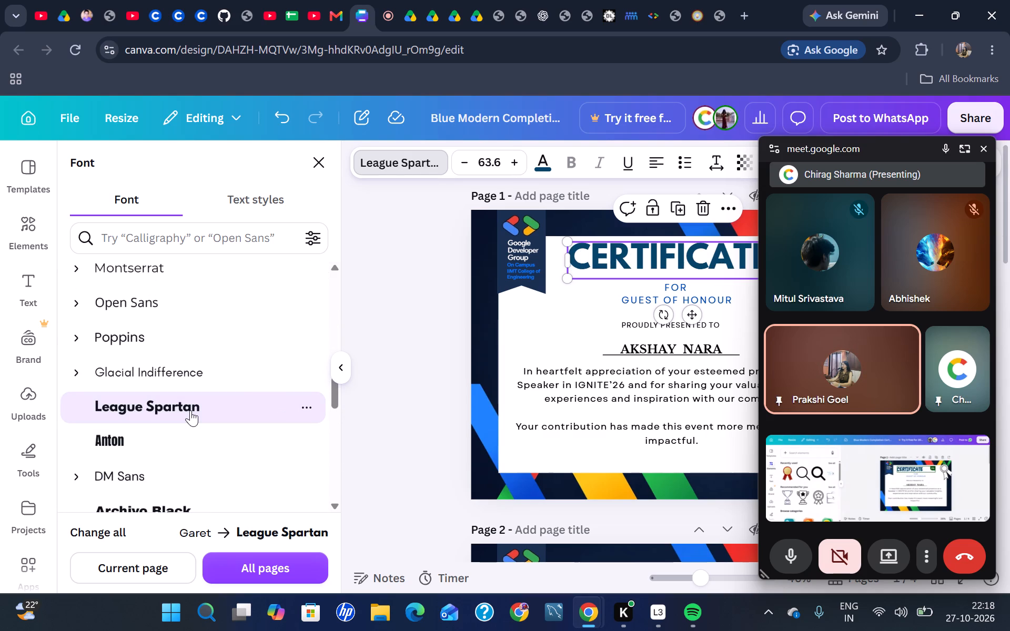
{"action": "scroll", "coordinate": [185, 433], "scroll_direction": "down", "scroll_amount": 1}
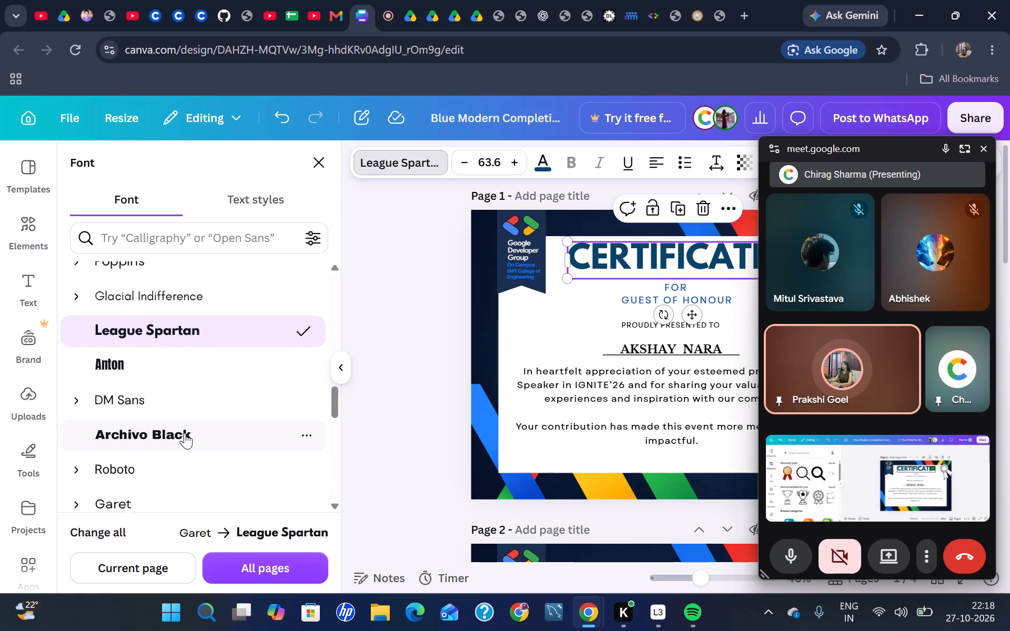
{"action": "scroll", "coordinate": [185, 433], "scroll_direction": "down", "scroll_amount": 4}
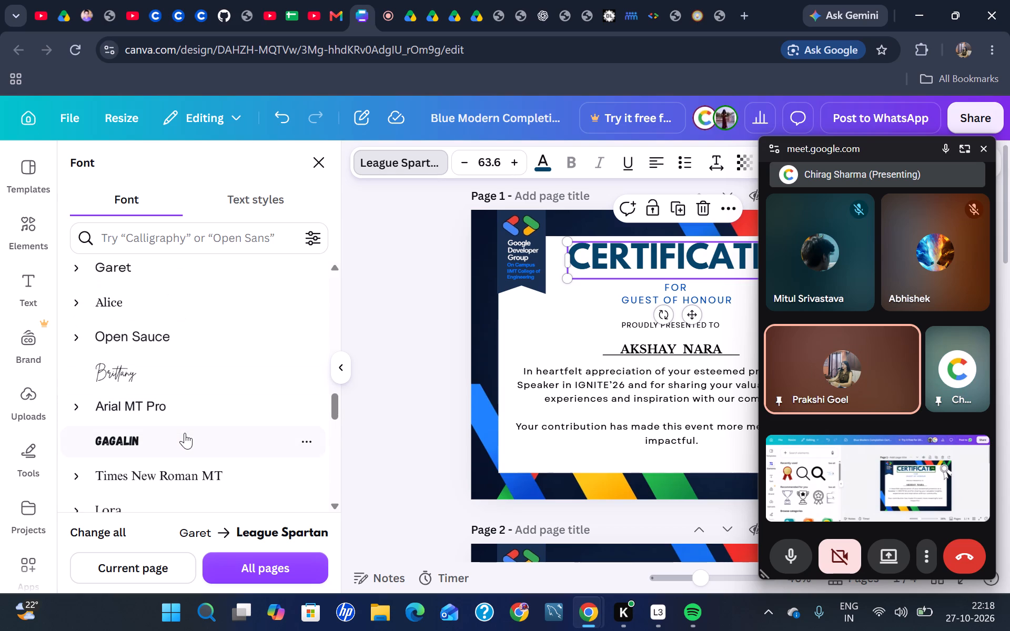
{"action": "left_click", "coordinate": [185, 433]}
Set the font of the CERTIFICATE heading on page 1 to Shrikhand.
{"action": "scroll", "coordinate": [185, 433], "scroll_direction": "down", "scroll_amount": 1}
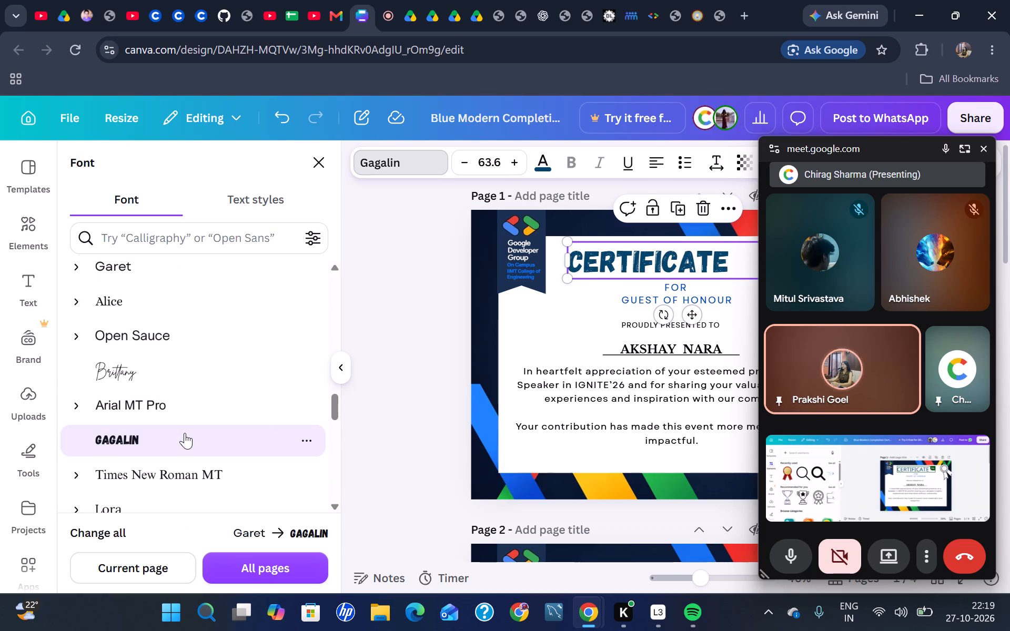
{"action": "scroll", "coordinate": [185, 433], "scroll_direction": "down", "scroll_amount": 3}
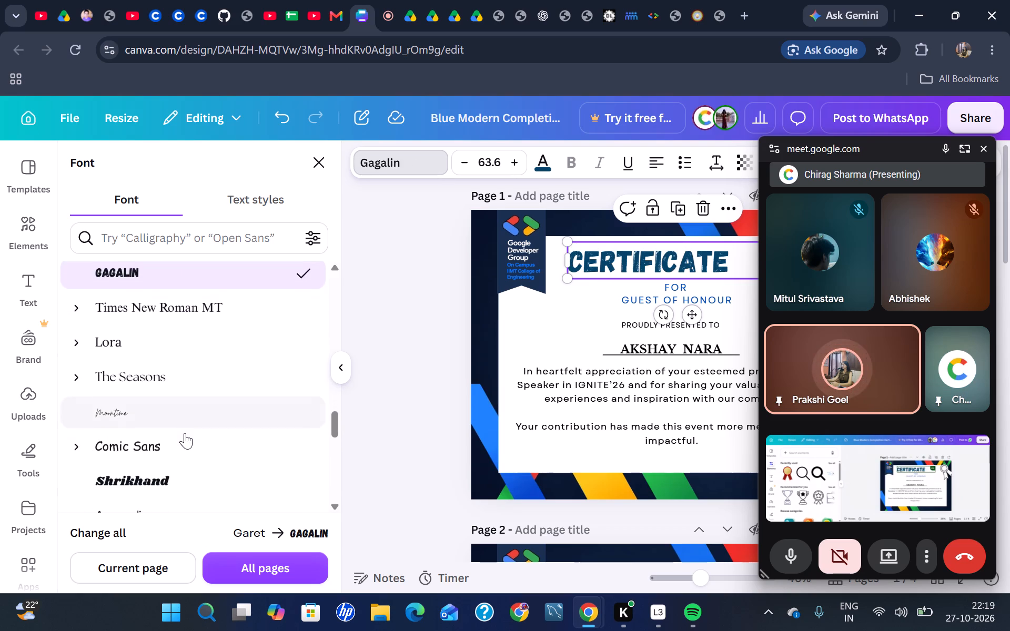
{"action": "scroll", "coordinate": [185, 433], "scroll_direction": "down", "scroll_amount": 2}
{"action": "left_click", "coordinate": [182, 443]}
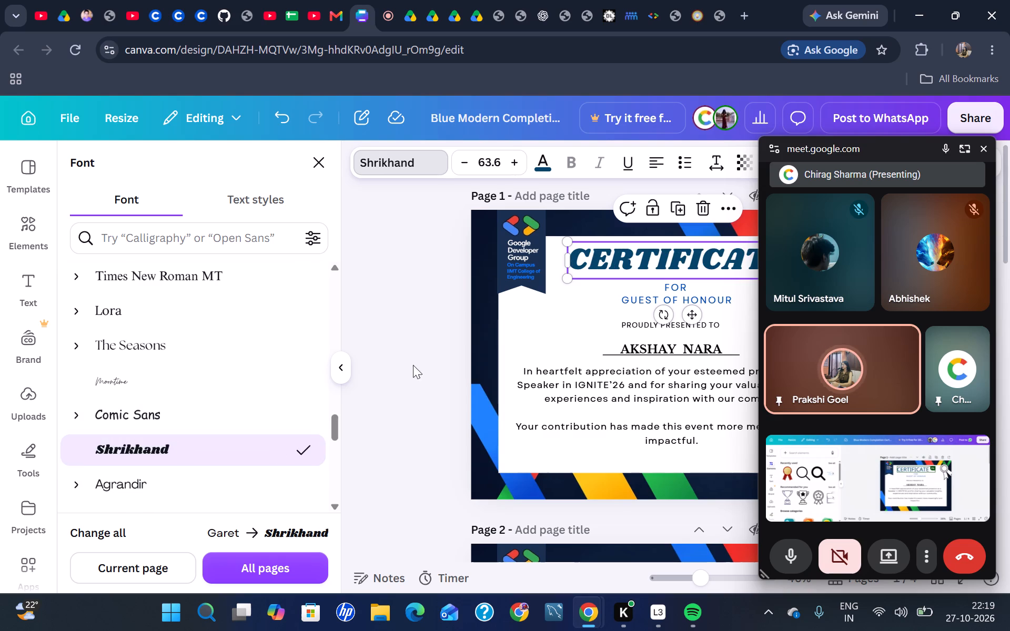
{"action": "left_click", "coordinate": [424, 379]}
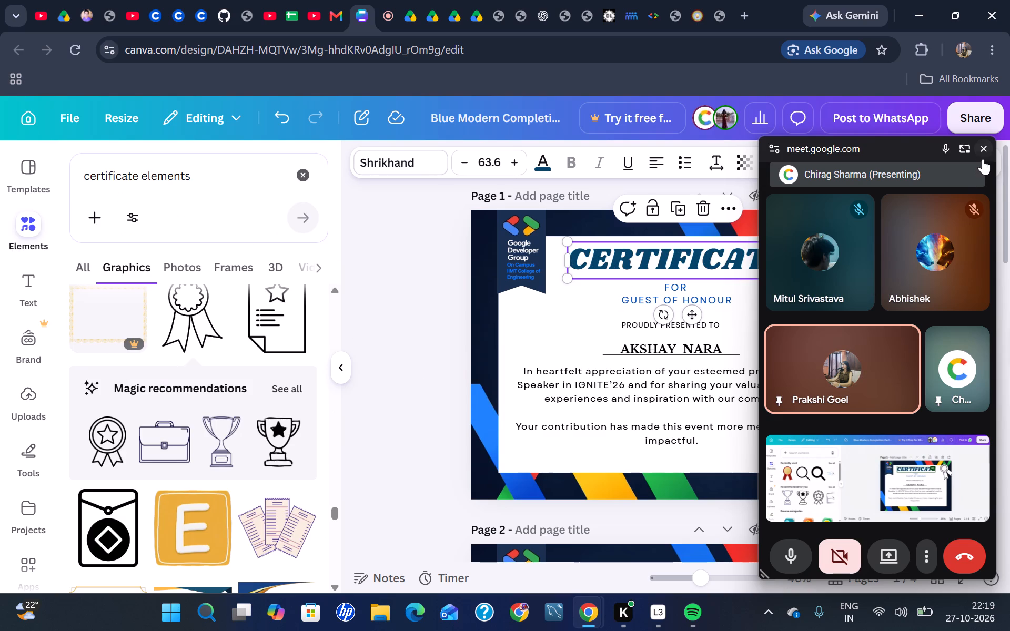
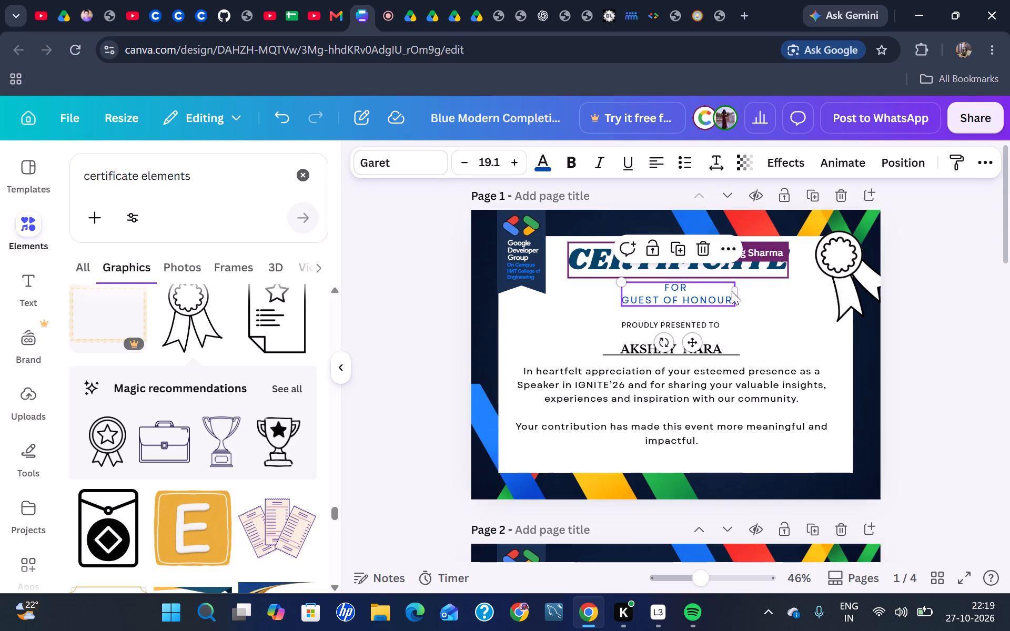
Nudge the PROUDLY PRESENTED TO text on page 1 slightly to the right to centre it under the CERTIFICATE heading.
{"action": "left_click", "coordinate": [958, 369]}
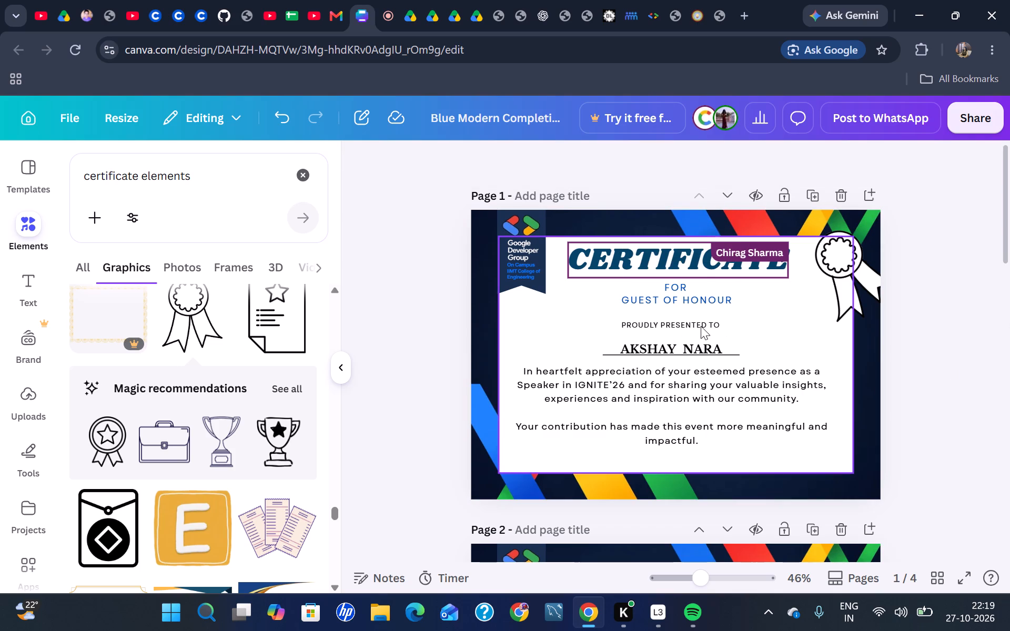
{"action": "left_click", "coordinate": [700, 324]}
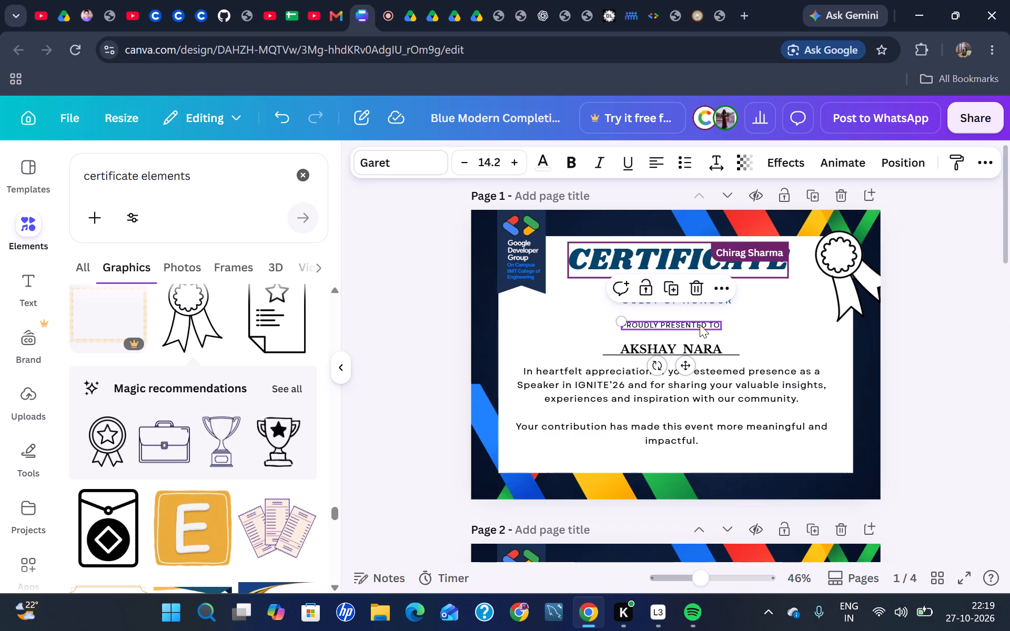
{"action": "key", "text": "Right"}
{"action": "key", "text": "Right"}
{"action": "key", "text": "Right"}
{"action": "key", "text": "Right"}
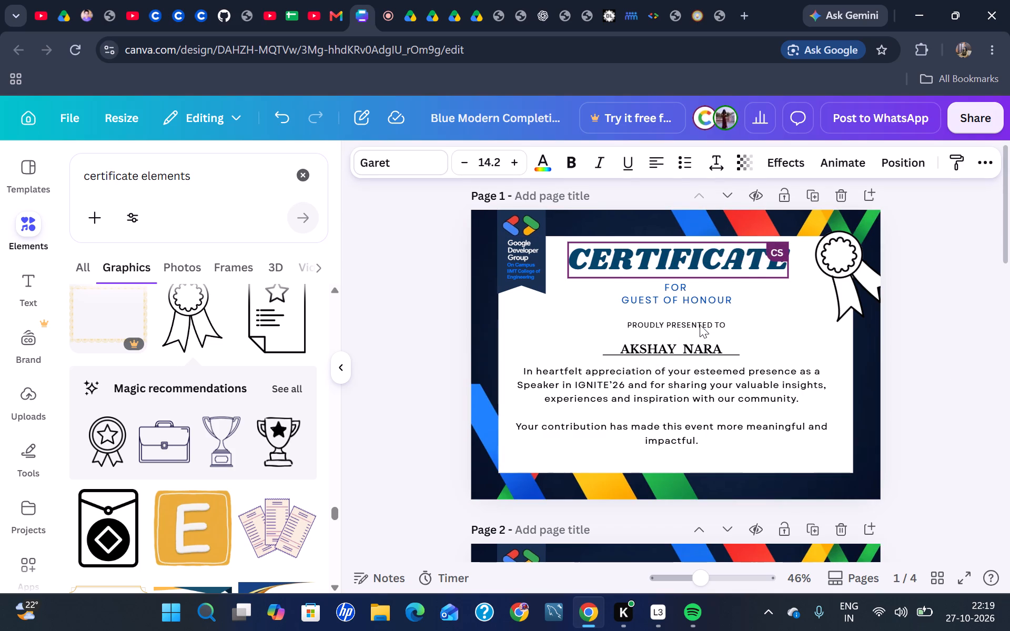
{"action": "key", "text": "Left"}
{"action": "key", "text": "Right"}
{"action": "key", "text": "Right"}
{"action": "left_click", "coordinate": [979, 450]}
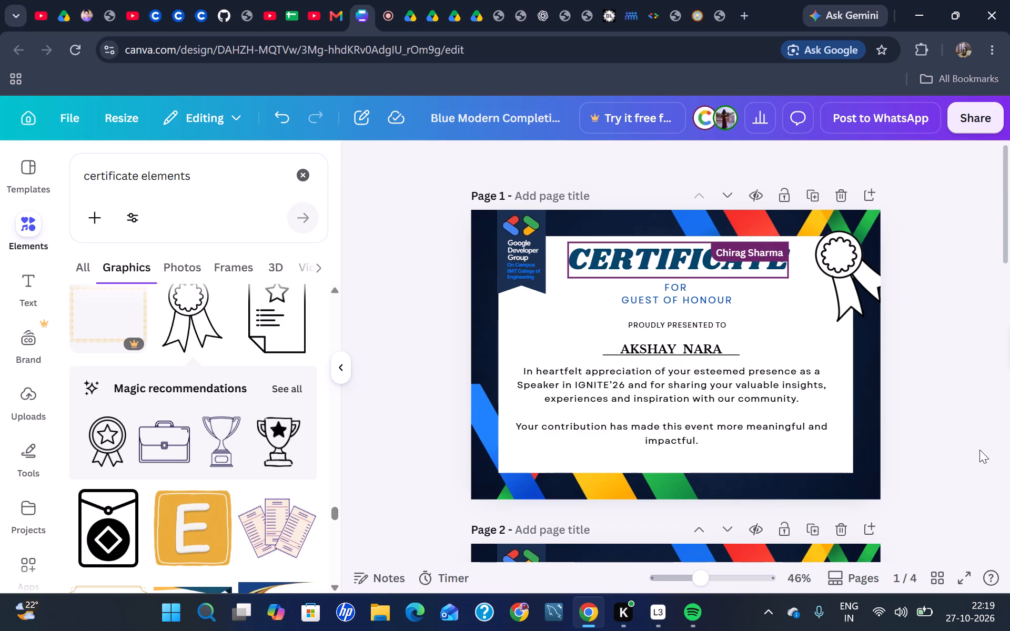
Nudge the recipient's name on page 1 slightly to the right to centre it on the certificate.
{"action": "left_click", "coordinate": [650, 353]}
{"action": "key", "text": "Right"}
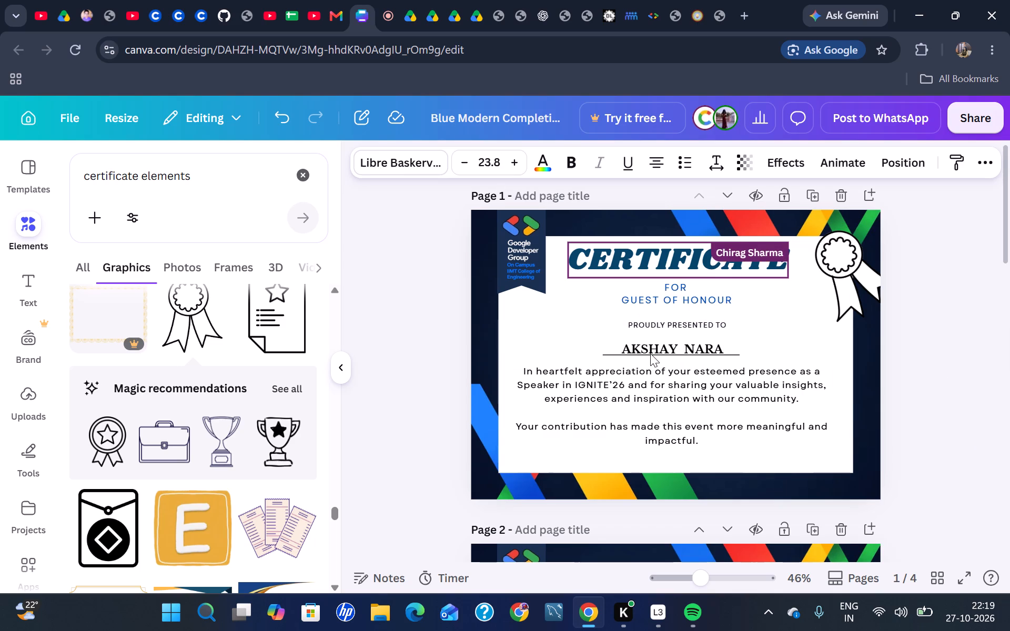
{"action": "key", "text": "Right"}
{"action": "key", "text": "Right"}
{"action": "key", "text": "Right"}
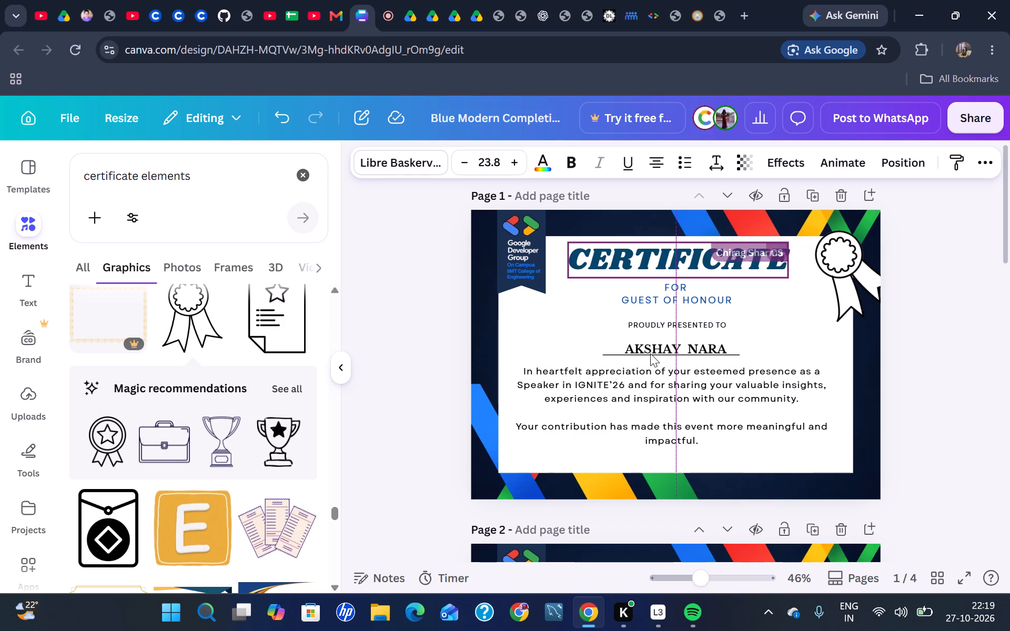
{"action": "left_click", "coordinate": [921, 372]}
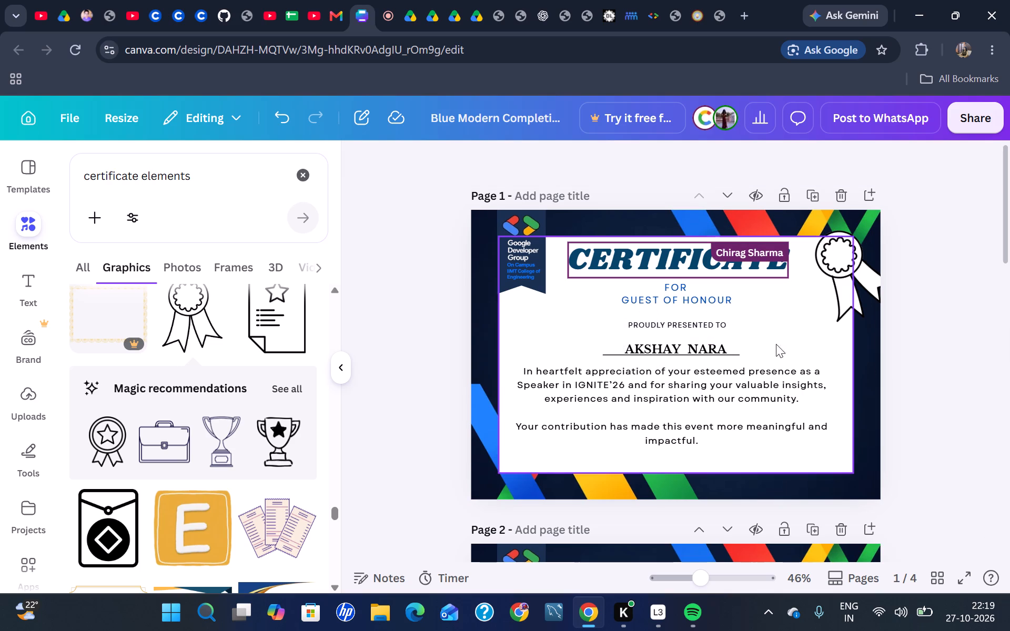
Nudge the line beneath the recipient's name on page 1 slightly to the right so it sits centred under the name.
{"action": "left_click", "coordinate": [713, 360]}
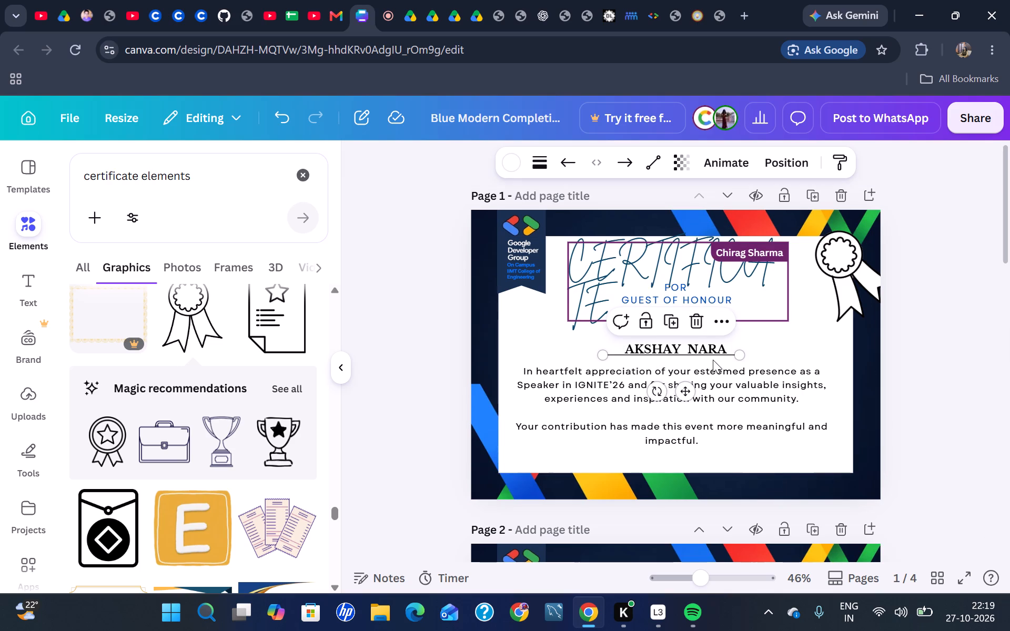
{"action": "key", "text": "Right"}
{"action": "key", "text": "Right"}
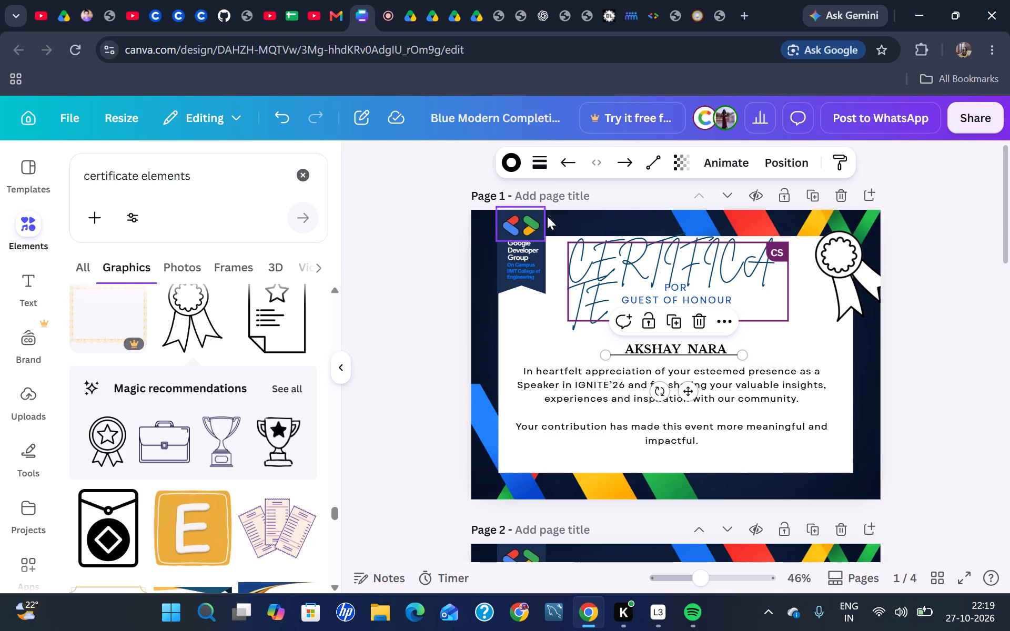
Clear the certificate elements search and look through the available element categories.
{"action": "left_click", "coordinate": [299, 178]}
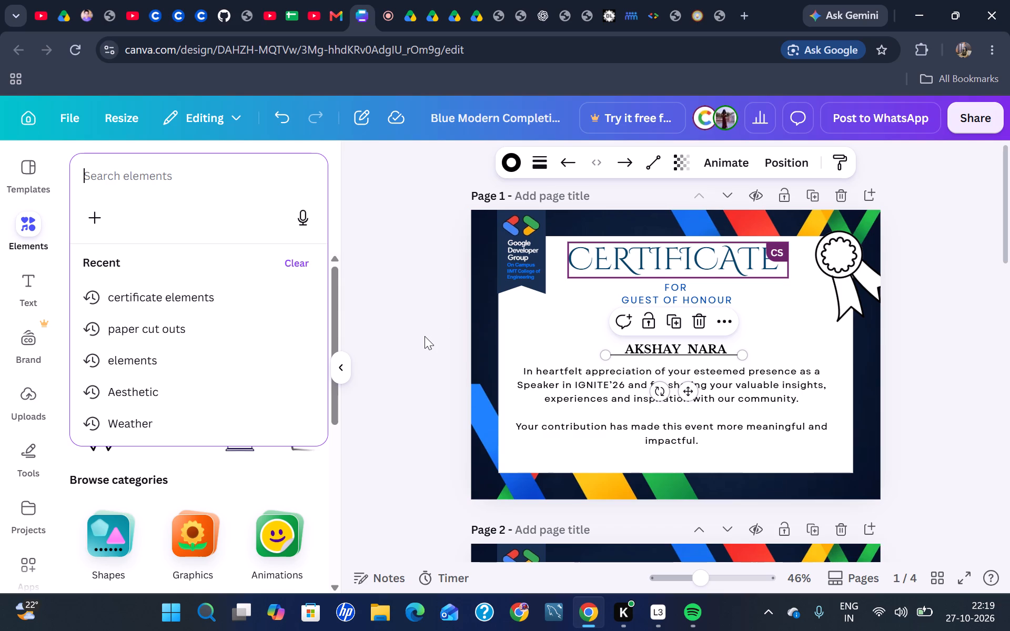
{"action": "left_click", "coordinate": [395, 271]}
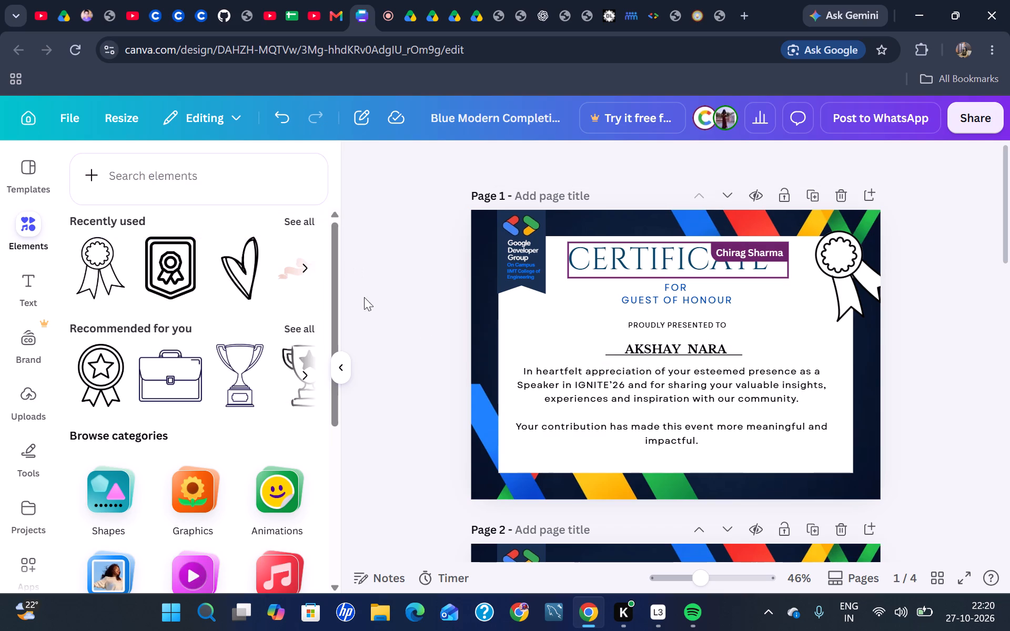
{"action": "scroll", "coordinate": [241, 473], "scroll_direction": "down", "scroll_amount": 3}
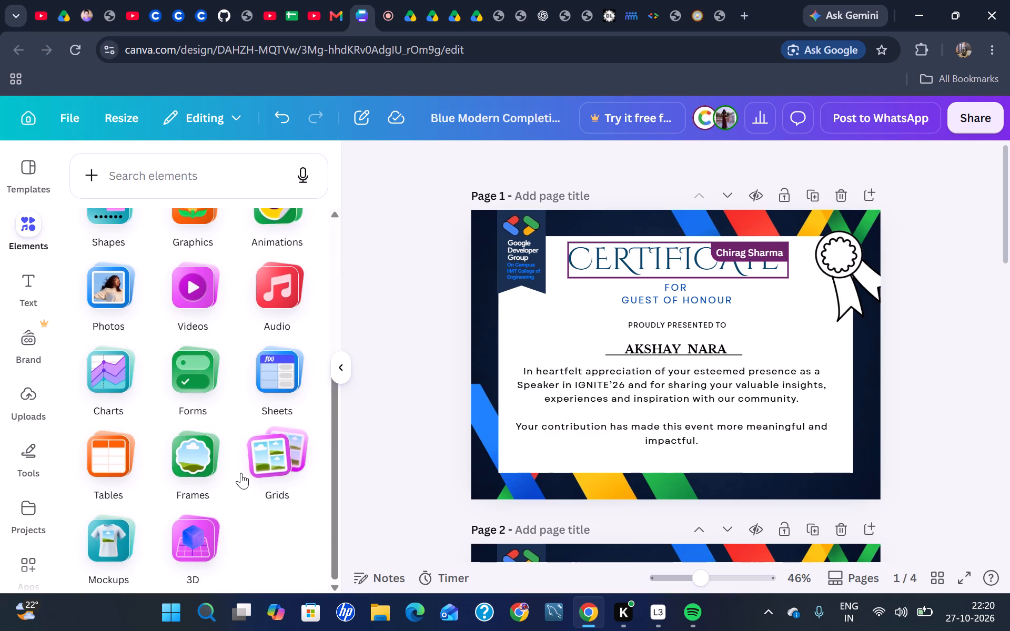
{"action": "scroll", "coordinate": [241, 473], "scroll_direction": "down", "scroll_amount": 1}
{"action": "scroll", "coordinate": [241, 473], "scroll_direction": "up", "scroll_amount": 5}
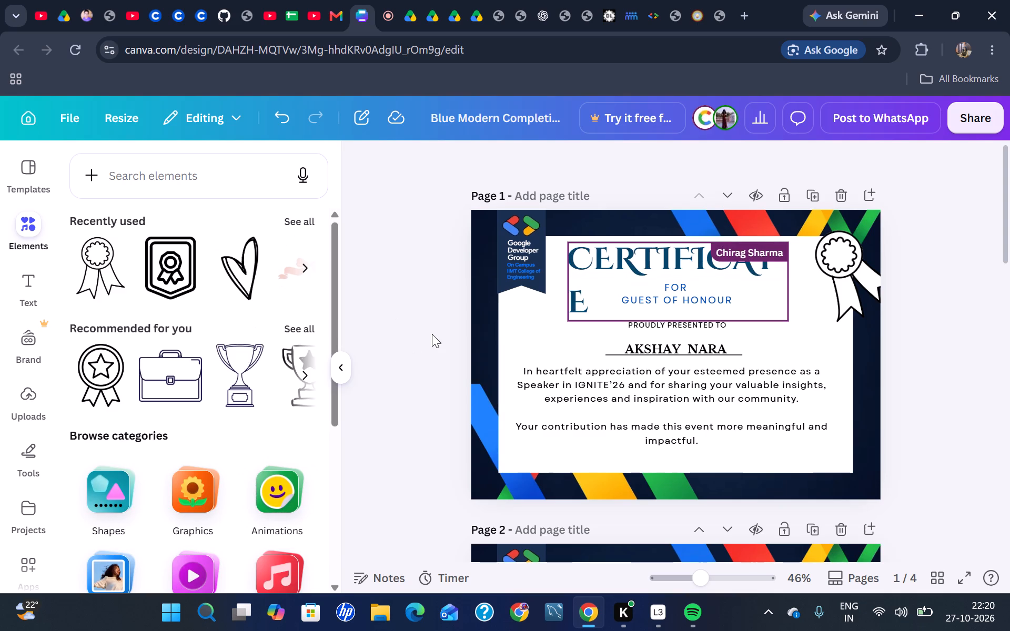
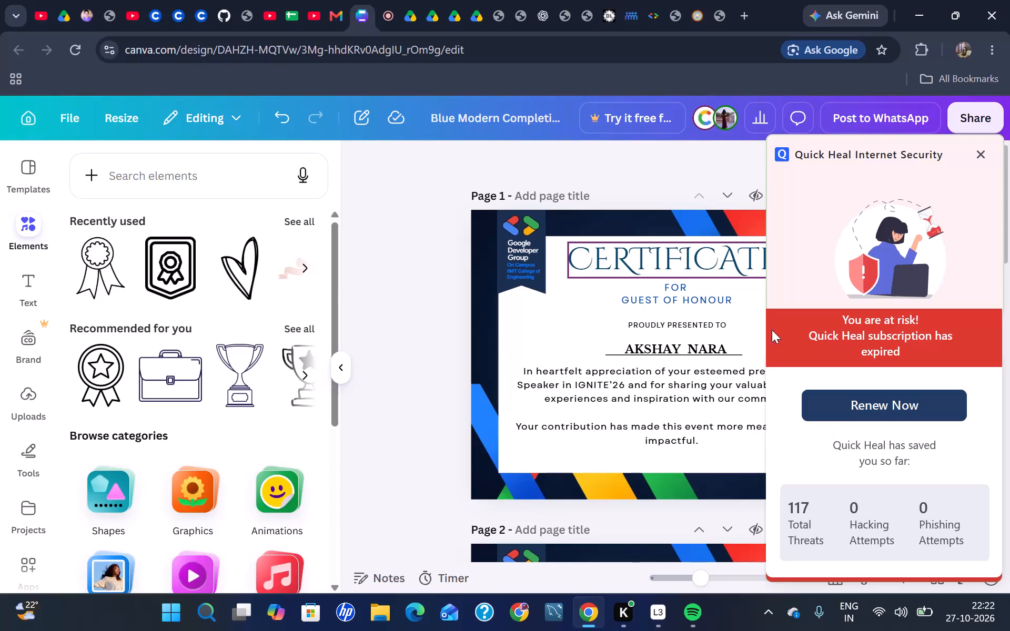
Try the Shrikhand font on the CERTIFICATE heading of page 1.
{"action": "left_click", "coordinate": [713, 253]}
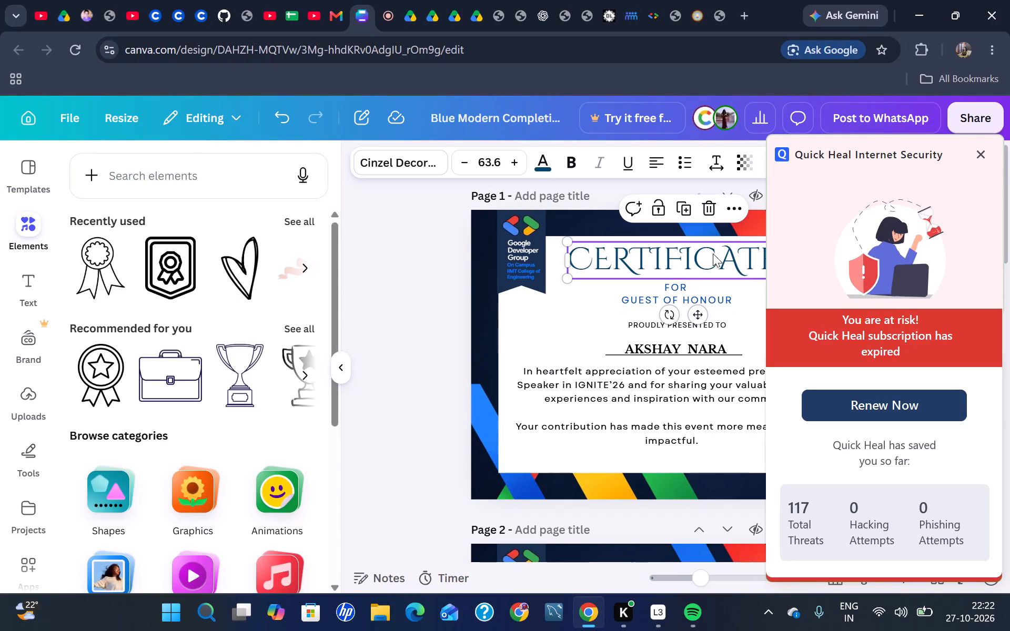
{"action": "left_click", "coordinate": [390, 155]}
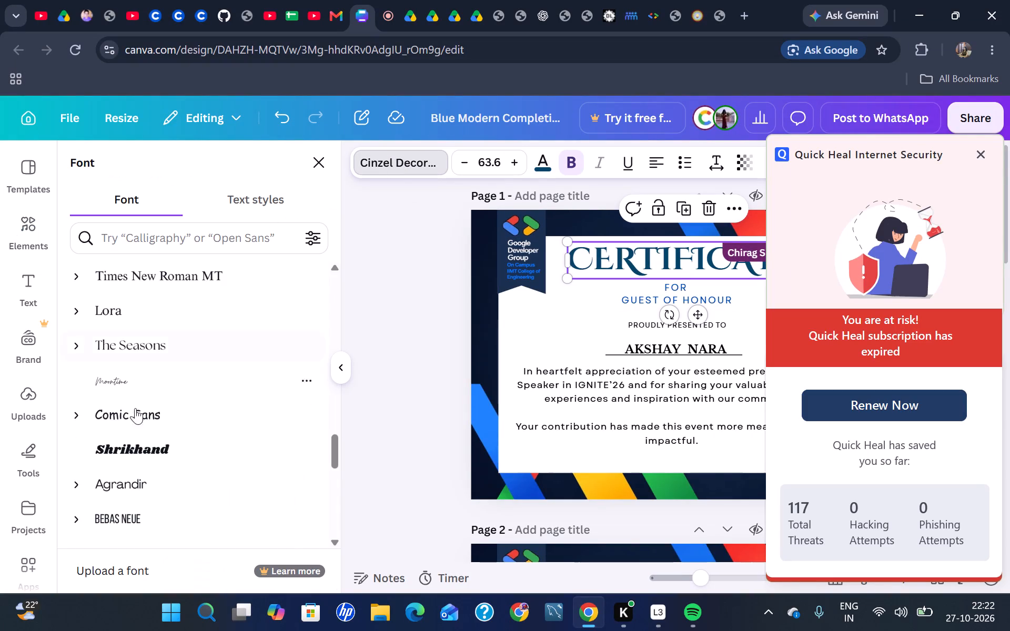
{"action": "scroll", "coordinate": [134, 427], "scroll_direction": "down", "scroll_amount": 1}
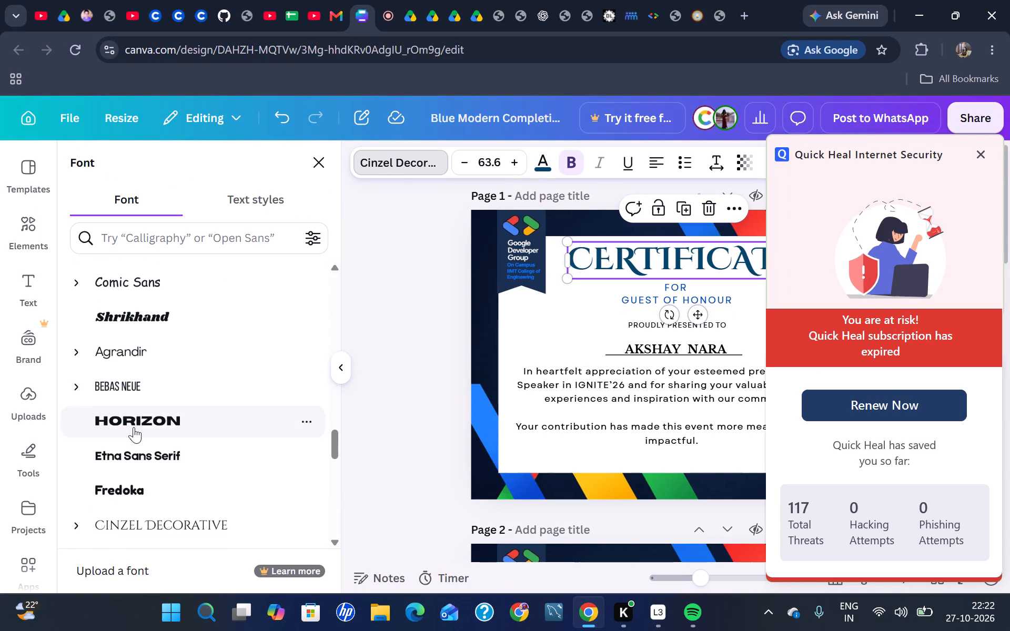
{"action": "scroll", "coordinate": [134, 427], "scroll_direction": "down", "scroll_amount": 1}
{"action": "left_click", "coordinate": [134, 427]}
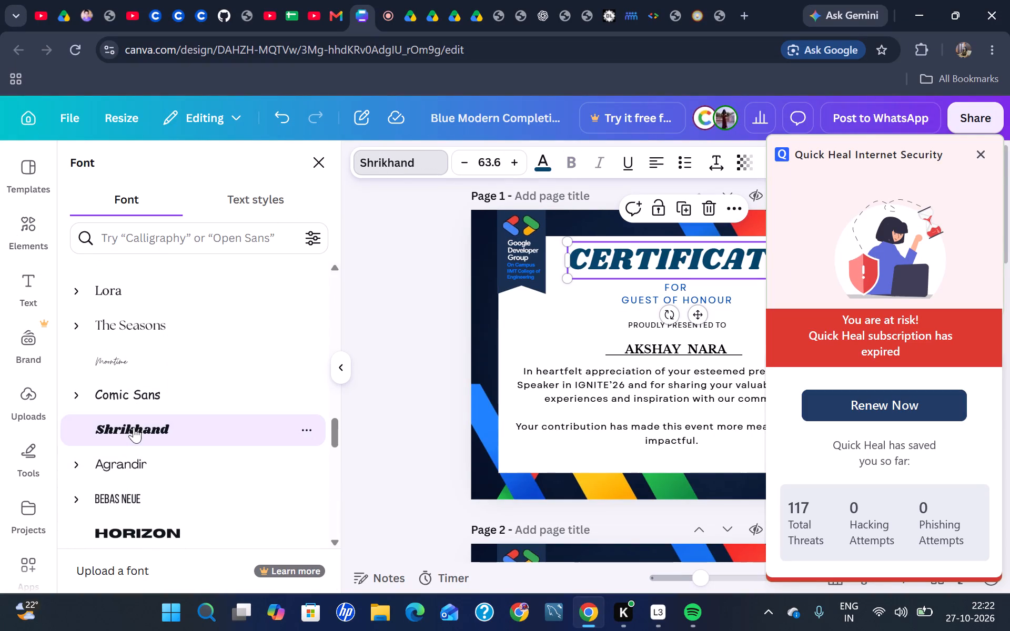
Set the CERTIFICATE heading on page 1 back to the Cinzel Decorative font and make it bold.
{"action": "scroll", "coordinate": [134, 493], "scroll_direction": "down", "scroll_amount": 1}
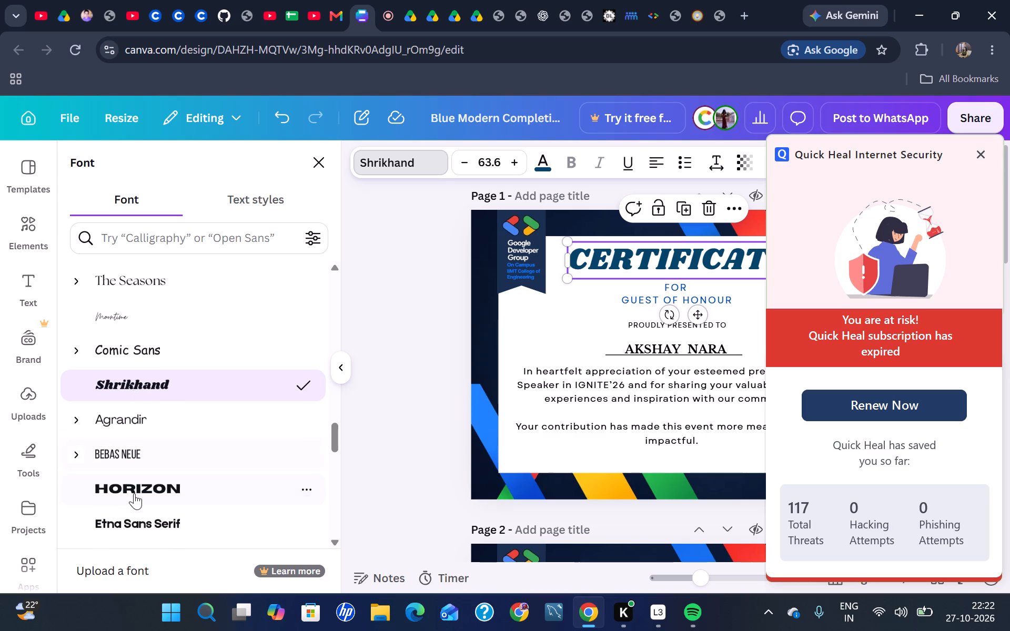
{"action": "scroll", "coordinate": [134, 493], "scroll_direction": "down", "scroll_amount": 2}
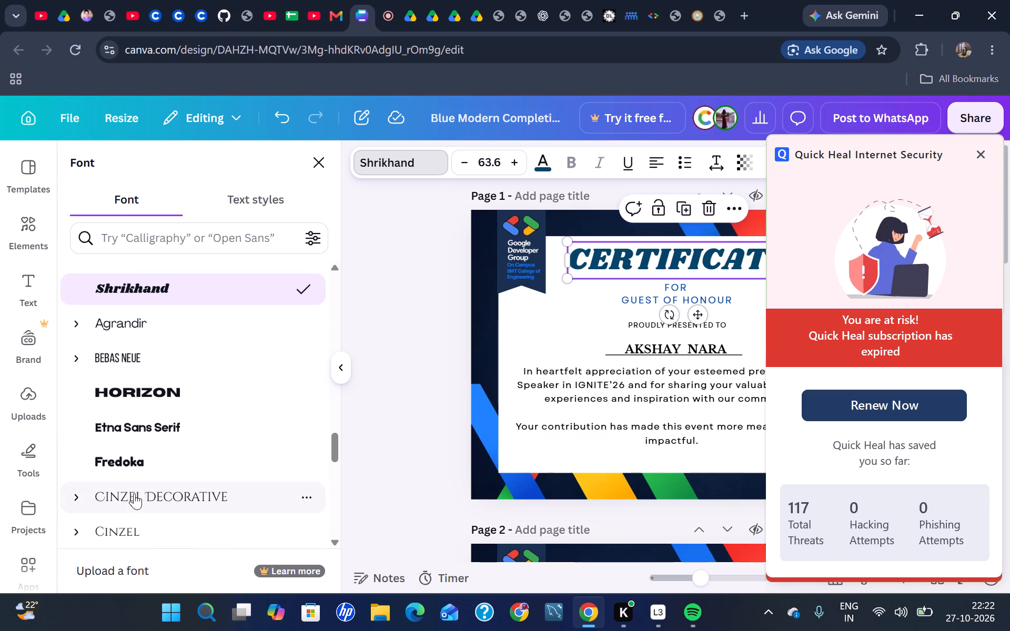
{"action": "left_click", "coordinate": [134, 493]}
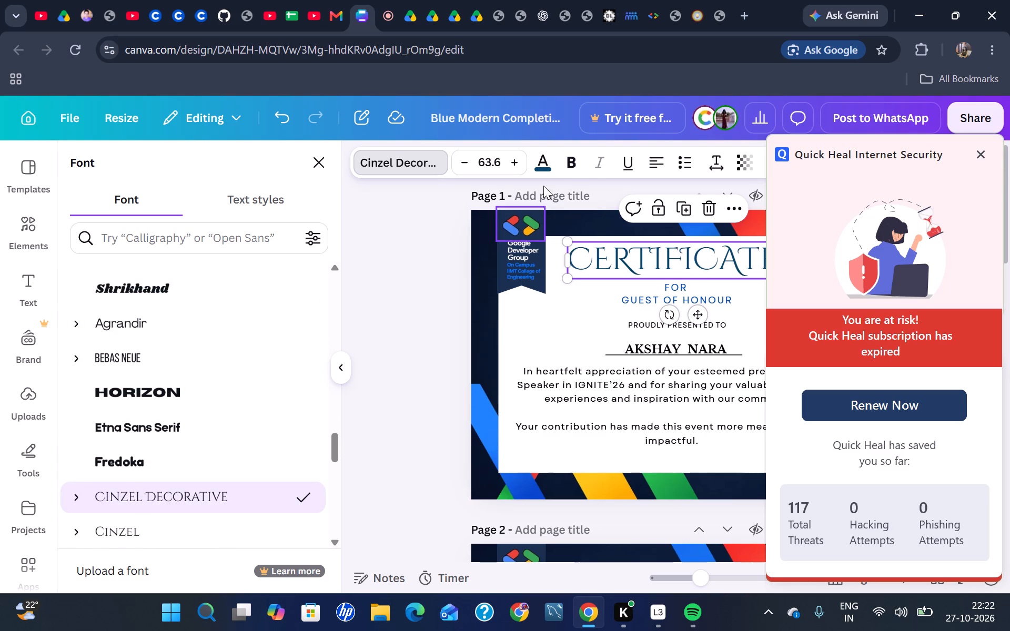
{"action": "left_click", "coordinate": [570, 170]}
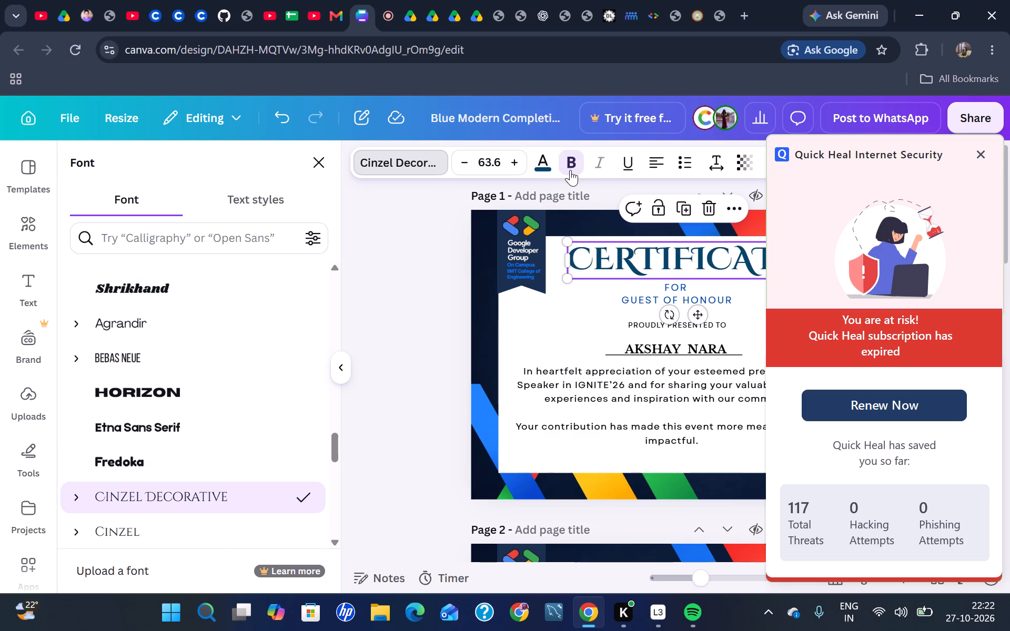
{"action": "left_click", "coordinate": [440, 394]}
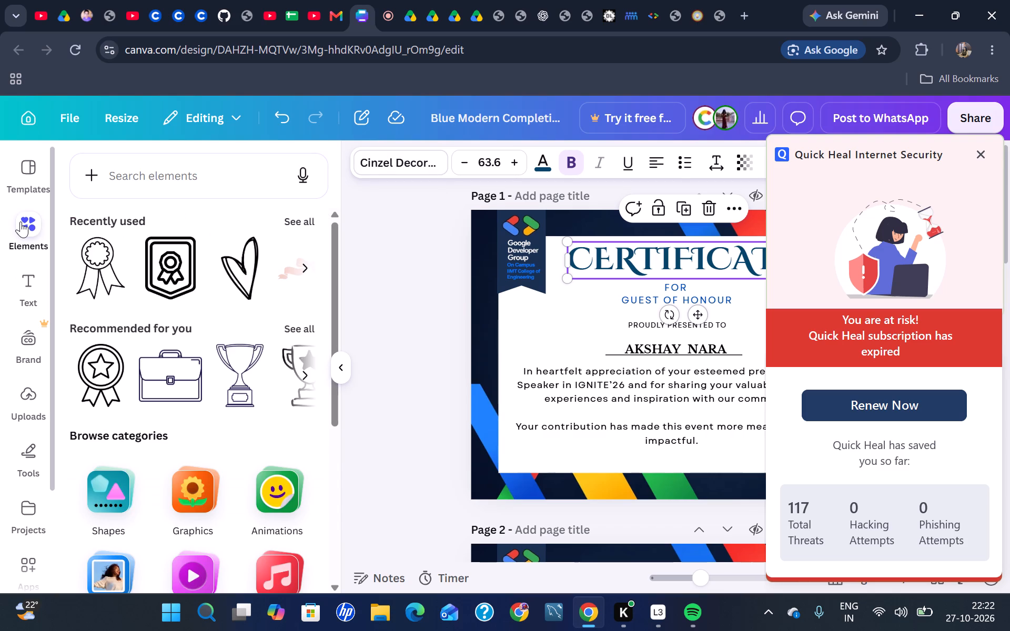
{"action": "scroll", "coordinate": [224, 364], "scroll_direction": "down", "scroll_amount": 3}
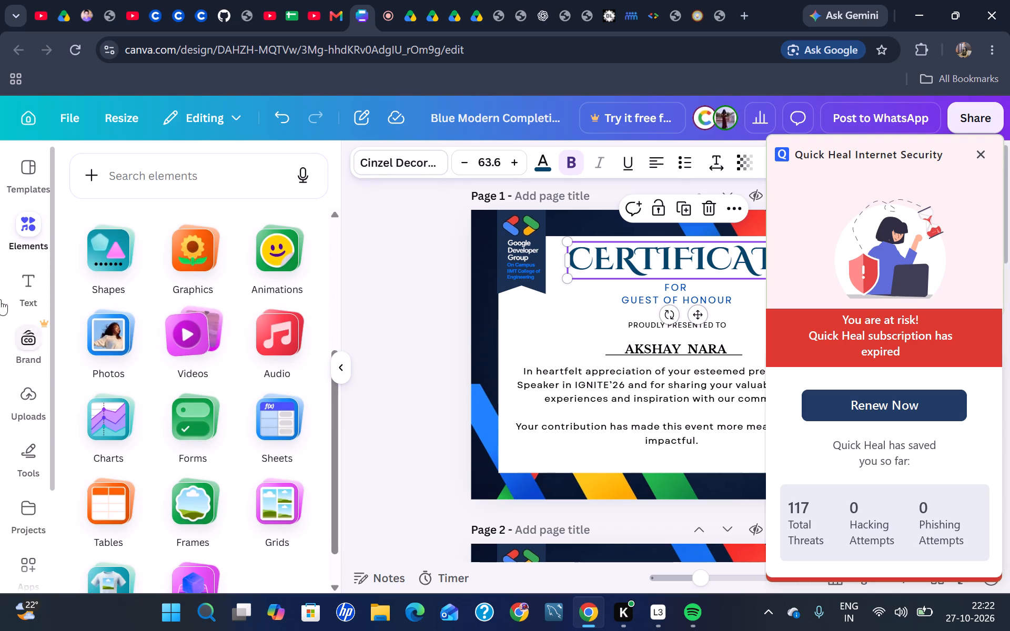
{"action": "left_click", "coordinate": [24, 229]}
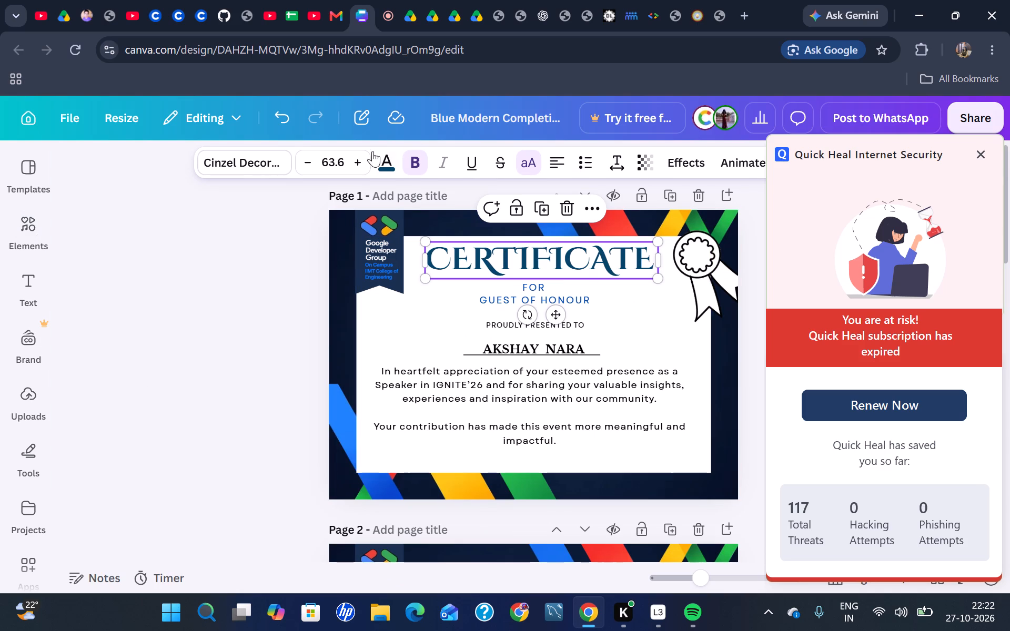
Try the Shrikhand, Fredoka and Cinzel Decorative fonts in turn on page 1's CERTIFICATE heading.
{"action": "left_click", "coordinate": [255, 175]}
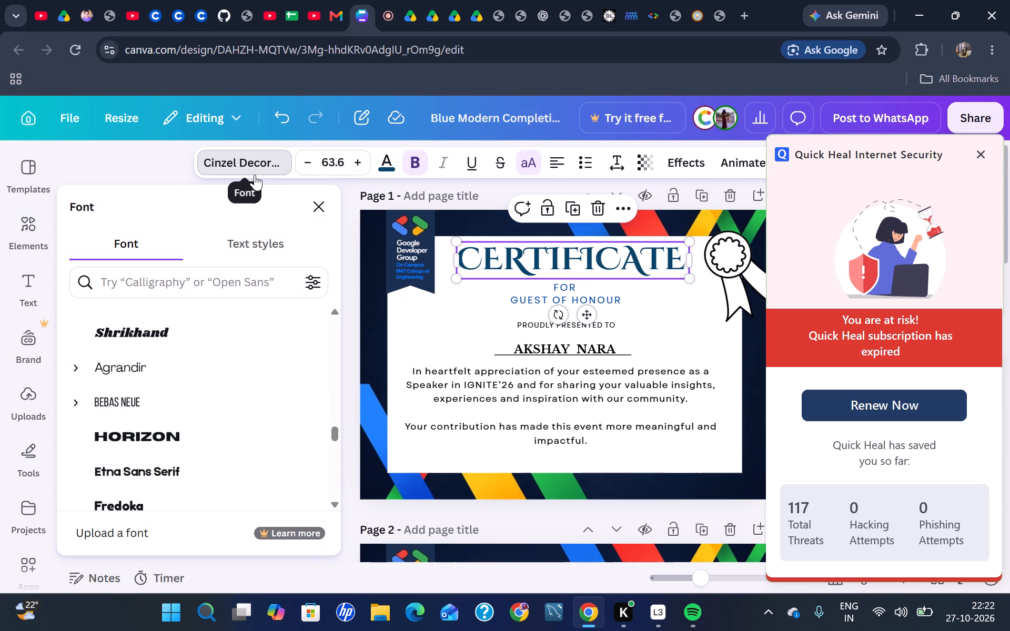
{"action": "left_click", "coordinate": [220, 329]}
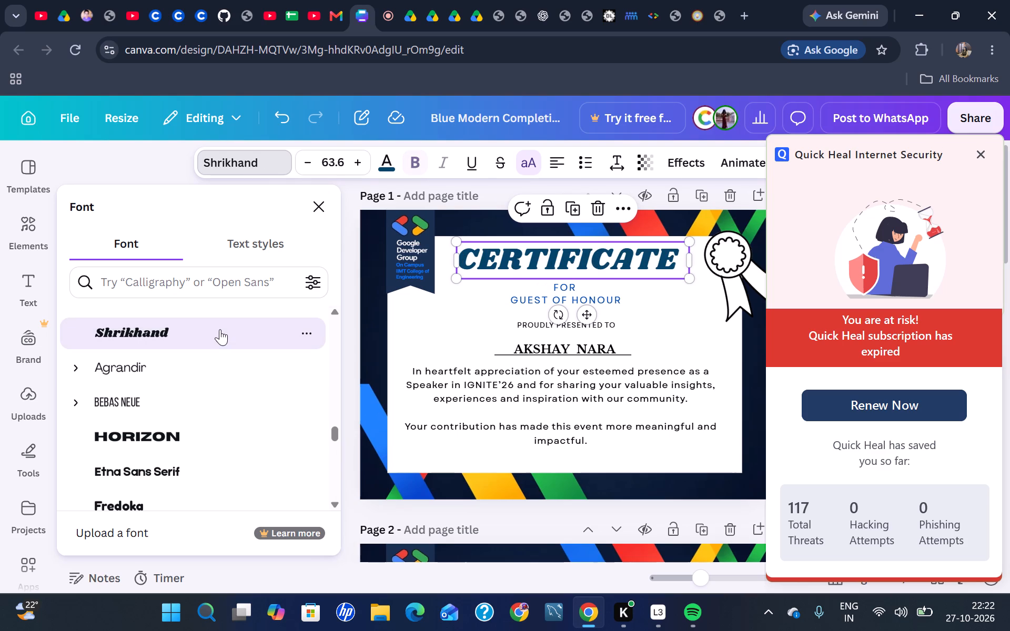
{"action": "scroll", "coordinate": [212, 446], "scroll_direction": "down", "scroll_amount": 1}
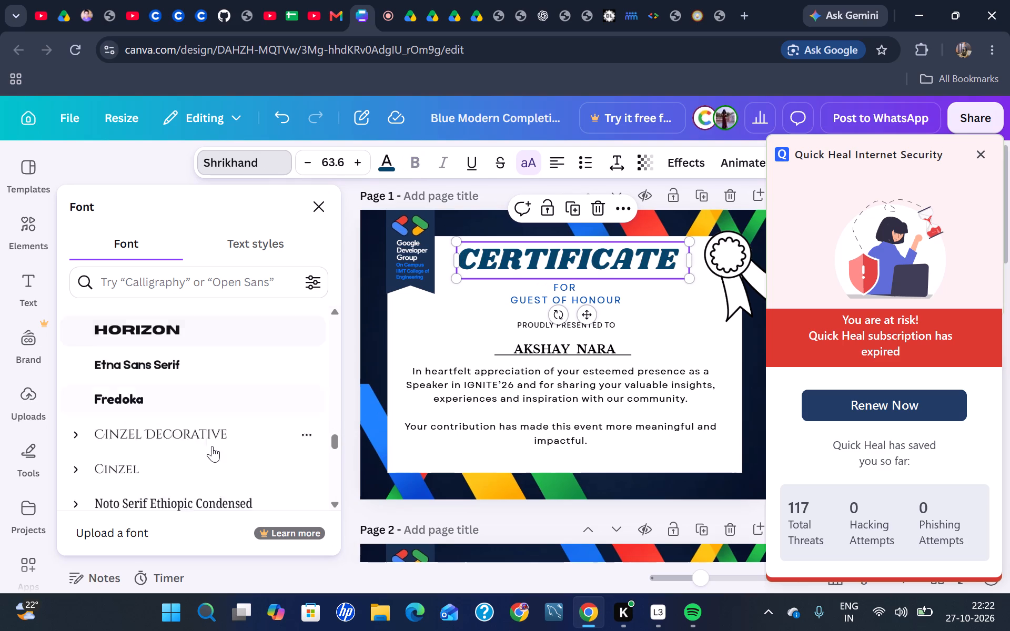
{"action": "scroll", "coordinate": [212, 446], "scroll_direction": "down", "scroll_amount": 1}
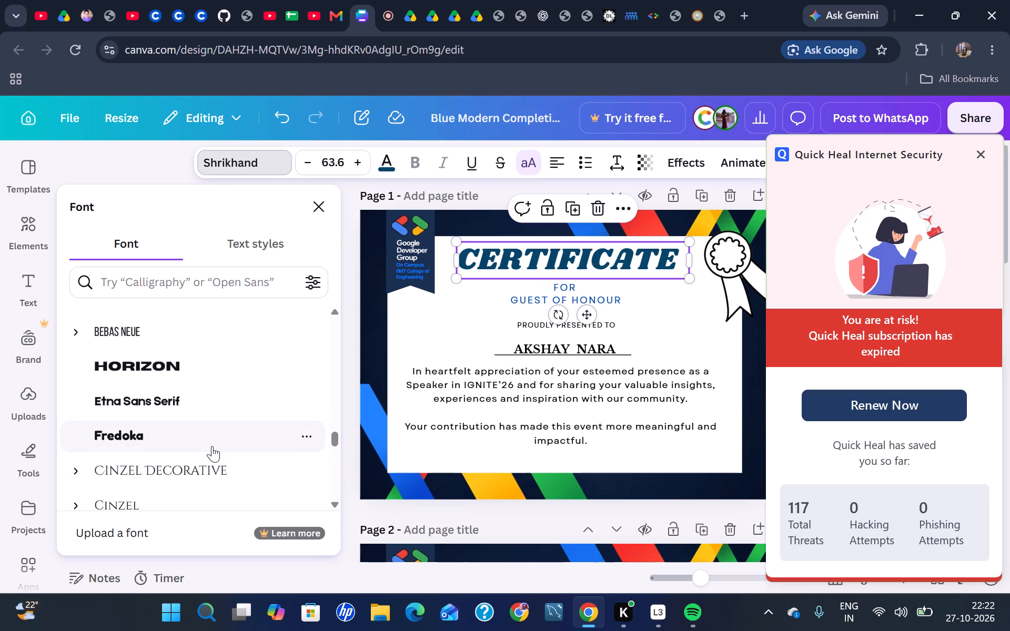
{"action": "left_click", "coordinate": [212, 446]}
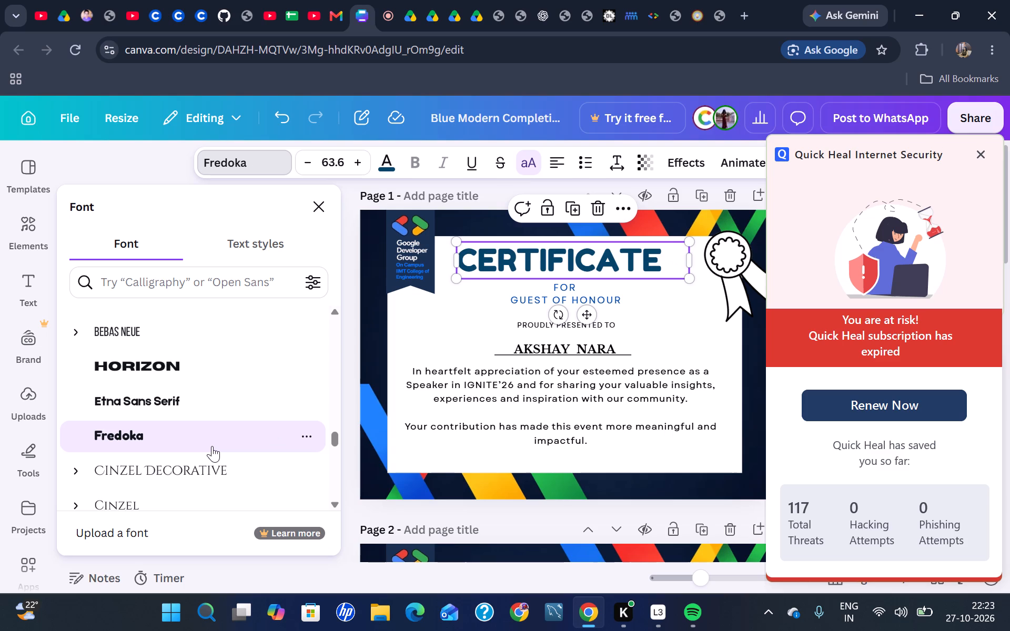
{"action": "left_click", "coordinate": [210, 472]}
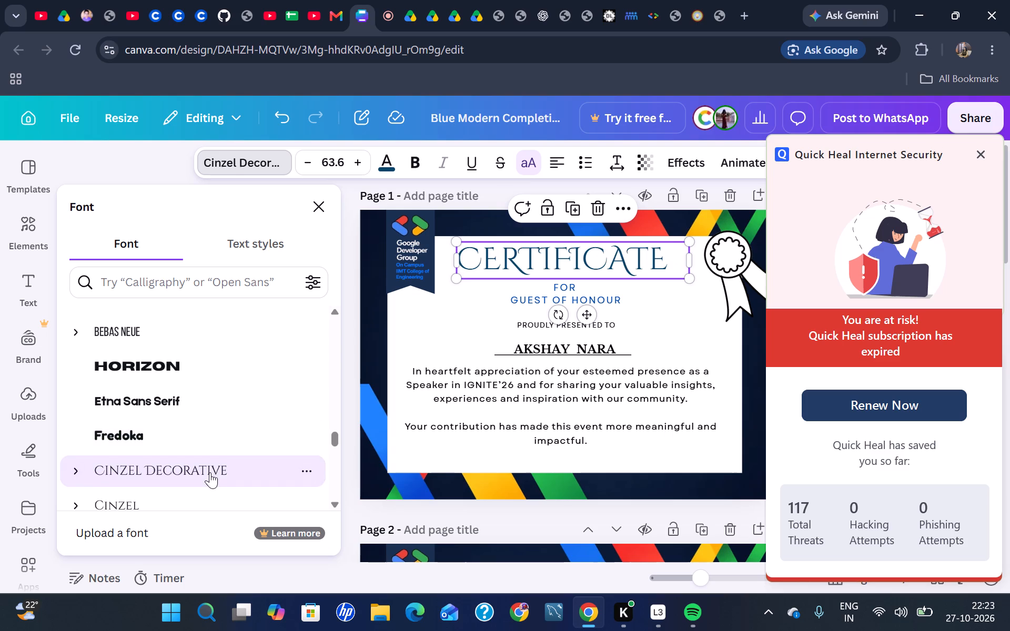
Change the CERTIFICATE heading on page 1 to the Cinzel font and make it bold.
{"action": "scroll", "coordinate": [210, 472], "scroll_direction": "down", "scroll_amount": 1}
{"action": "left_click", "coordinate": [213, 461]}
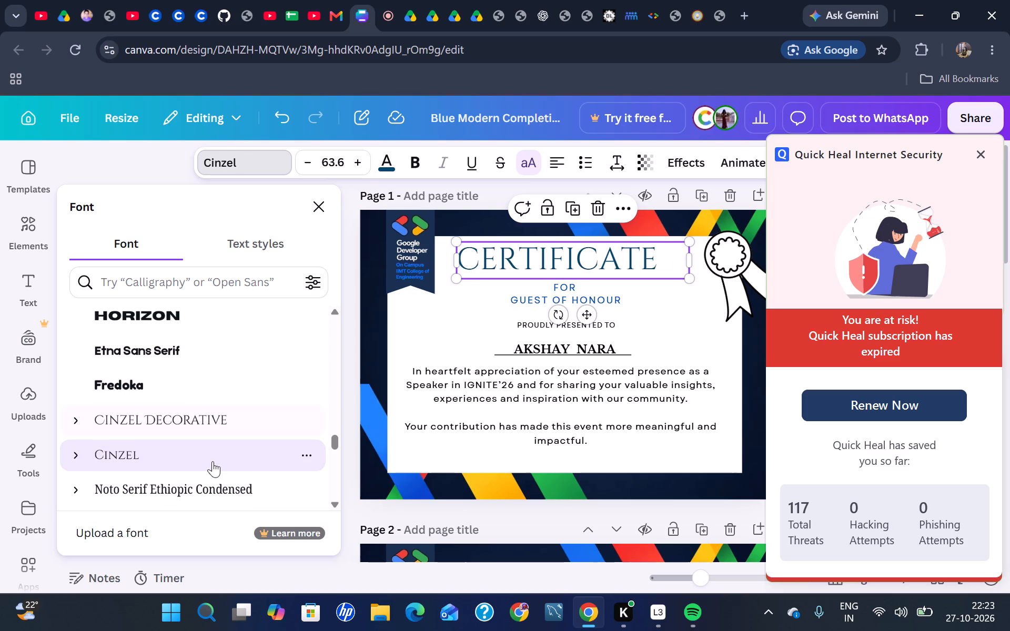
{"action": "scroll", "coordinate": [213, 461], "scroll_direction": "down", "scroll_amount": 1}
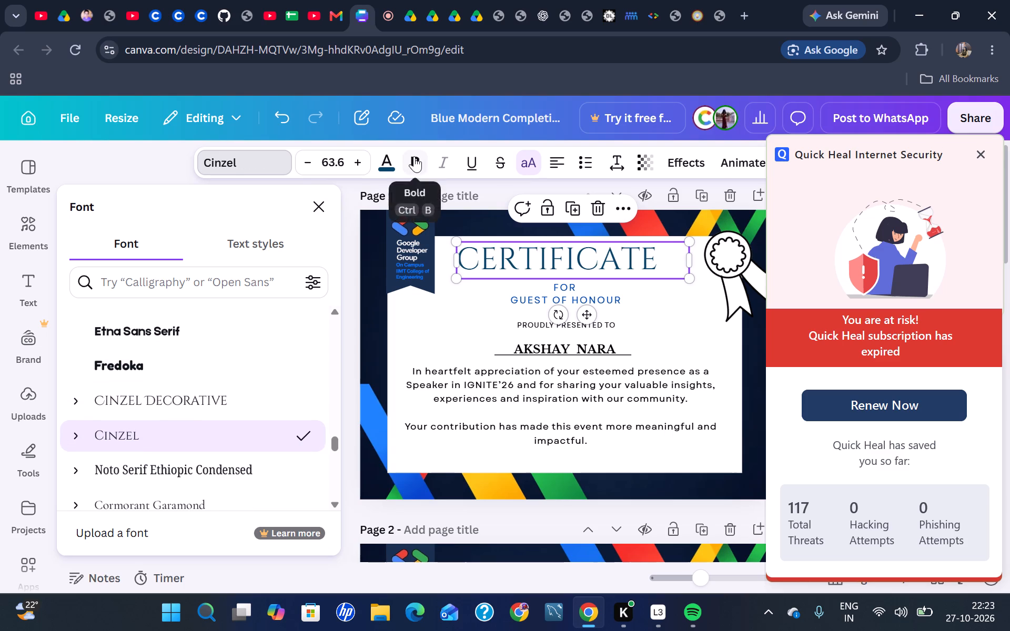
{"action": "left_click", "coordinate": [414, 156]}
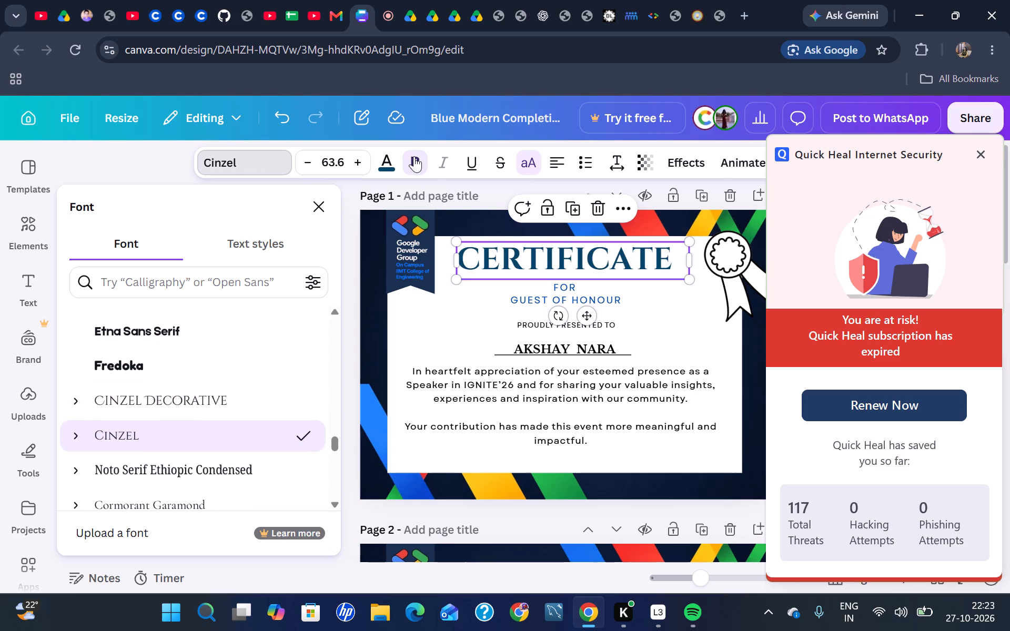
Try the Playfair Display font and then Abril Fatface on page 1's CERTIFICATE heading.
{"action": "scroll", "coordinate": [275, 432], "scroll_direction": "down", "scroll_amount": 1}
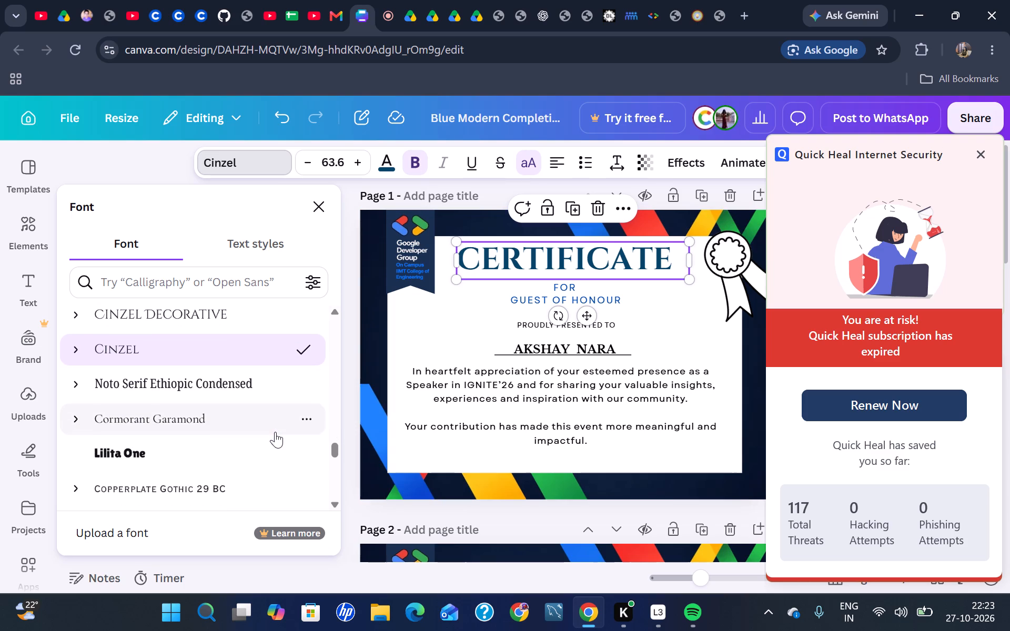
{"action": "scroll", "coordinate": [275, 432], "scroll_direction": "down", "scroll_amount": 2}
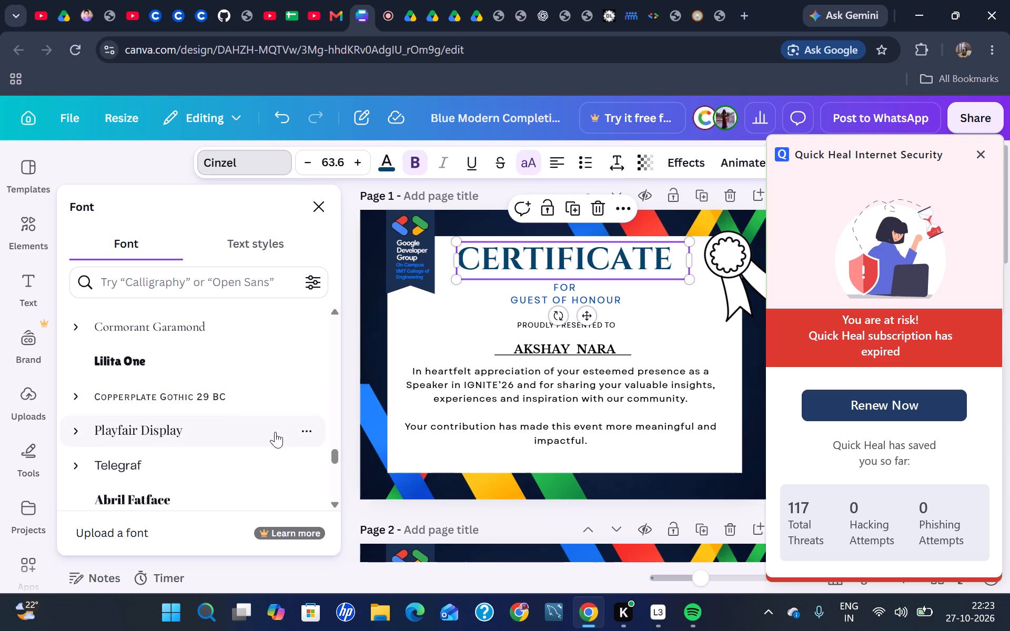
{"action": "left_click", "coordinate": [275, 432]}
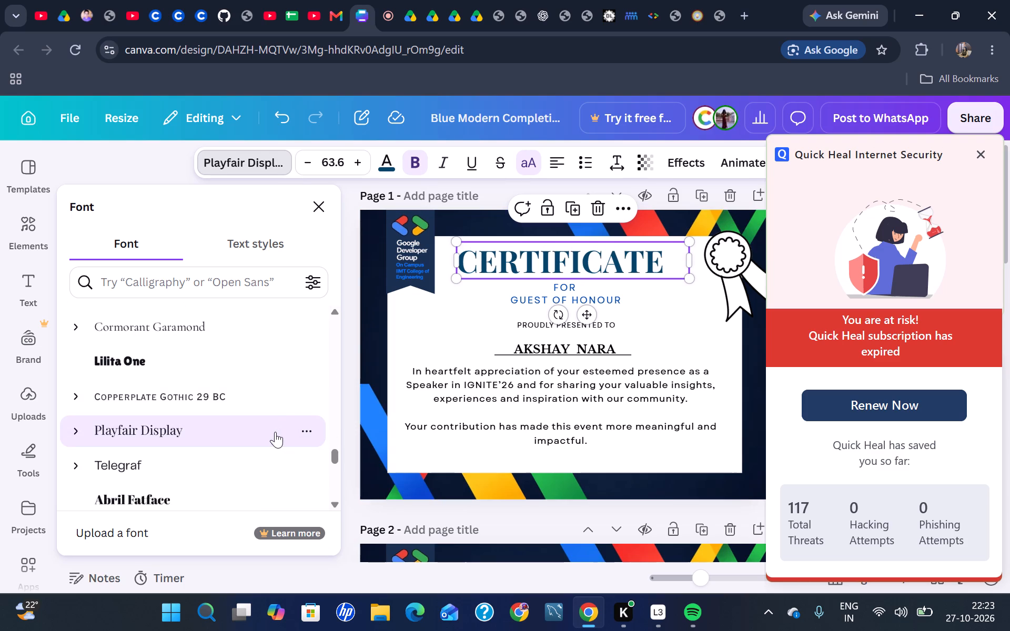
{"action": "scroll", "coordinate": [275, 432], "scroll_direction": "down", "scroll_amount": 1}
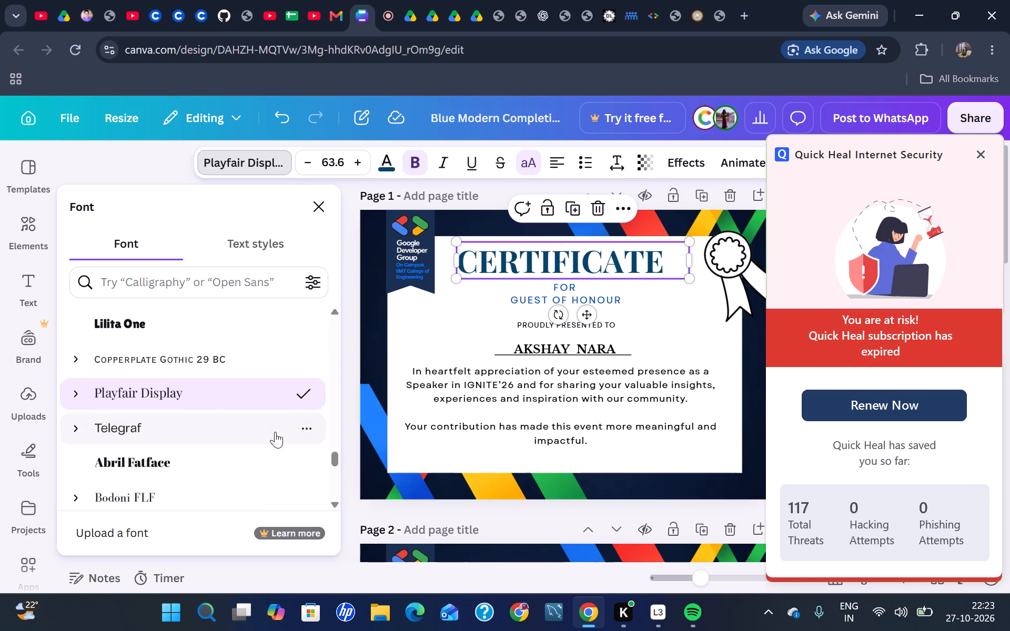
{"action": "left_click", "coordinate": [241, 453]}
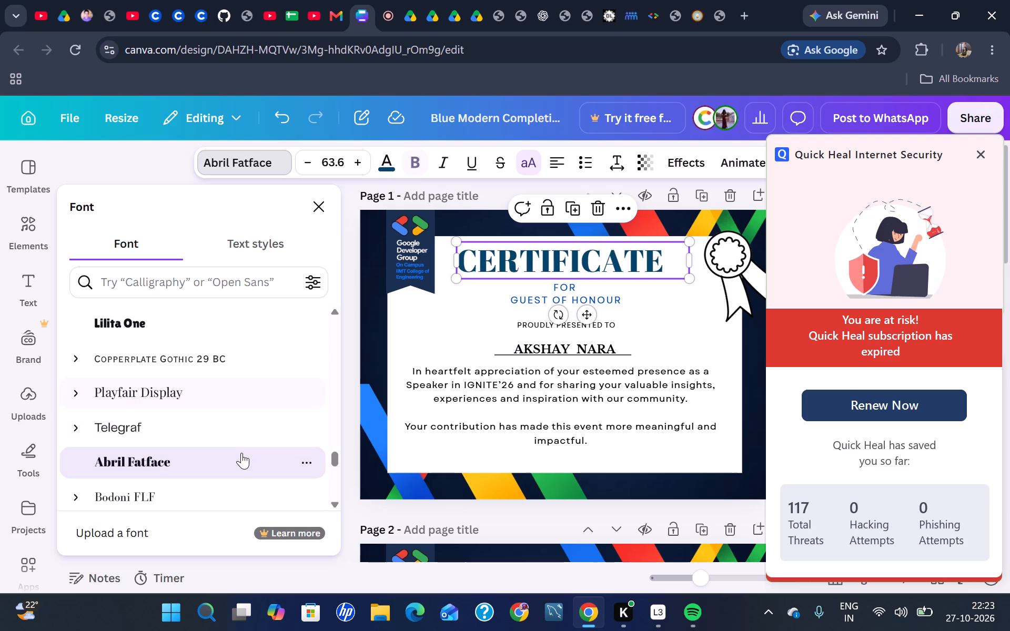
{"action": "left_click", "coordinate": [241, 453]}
Try the Bukhari Script font on page 1's CERTIFICATE heading, then switch it to Norwester.
{"action": "scroll", "coordinate": [241, 453], "scroll_direction": "down", "scroll_amount": 1}
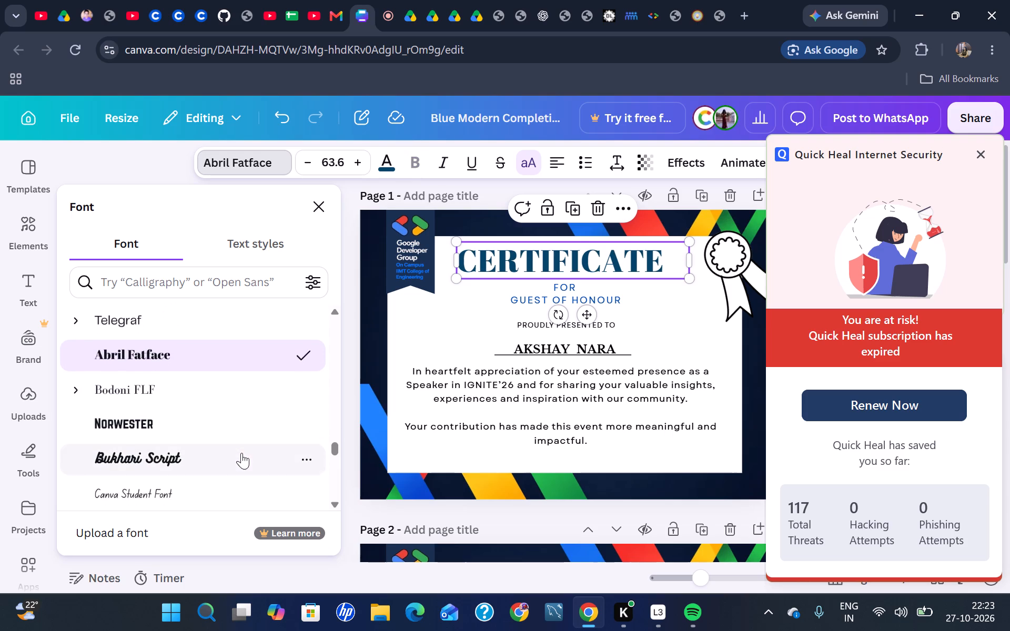
{"action": "scroll", "coordinate": [241, 453], "scroll_direction": "down", "scroll_amount": 1}
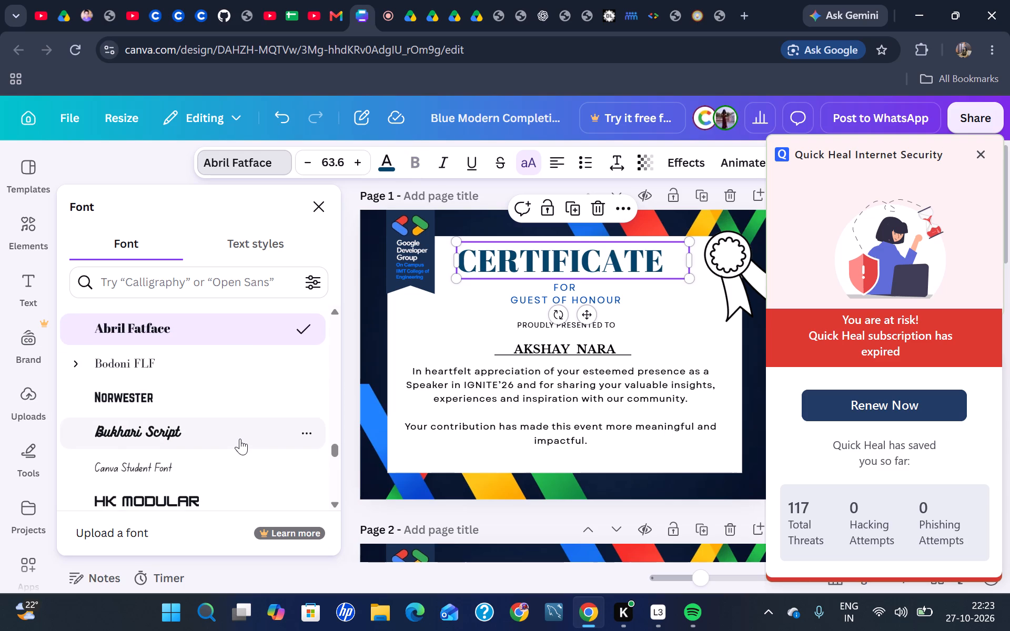
{"action": "left_click", "coordinate": [240, 439]}
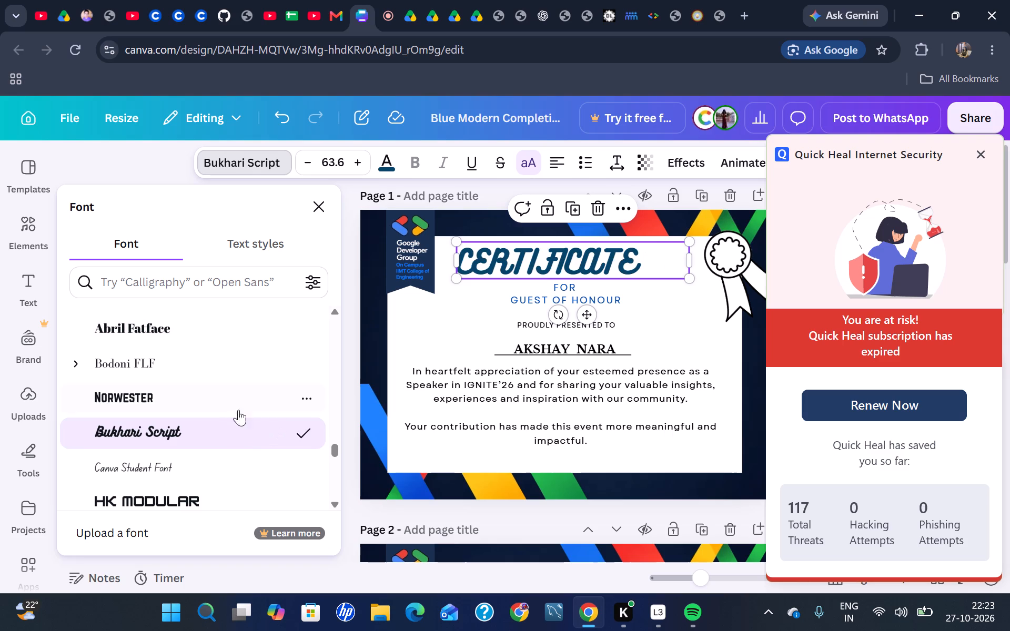
{"action": "left_click", "coordinate": [231, 407]}
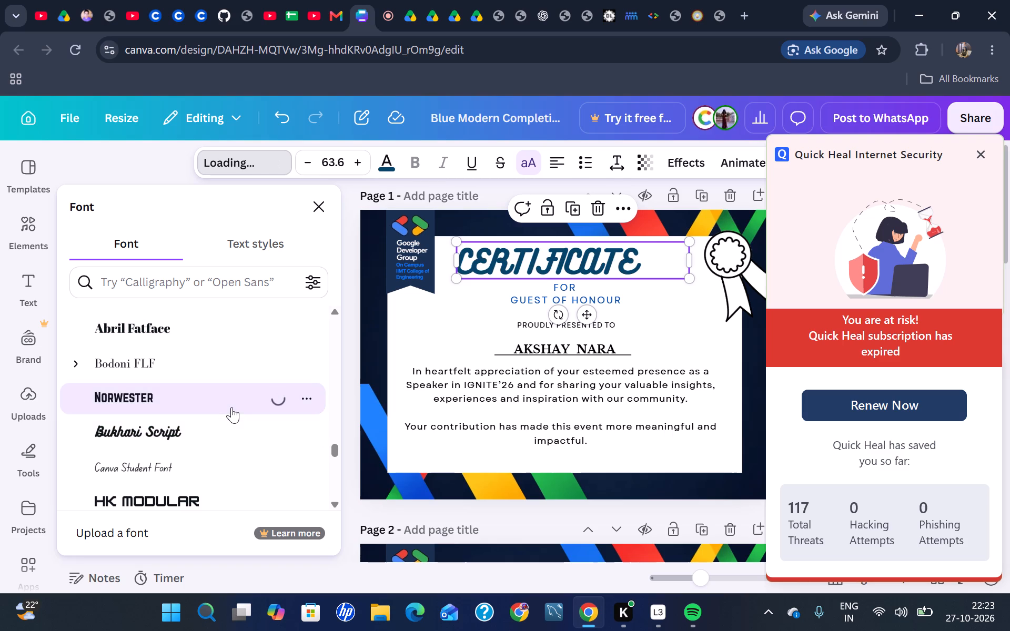
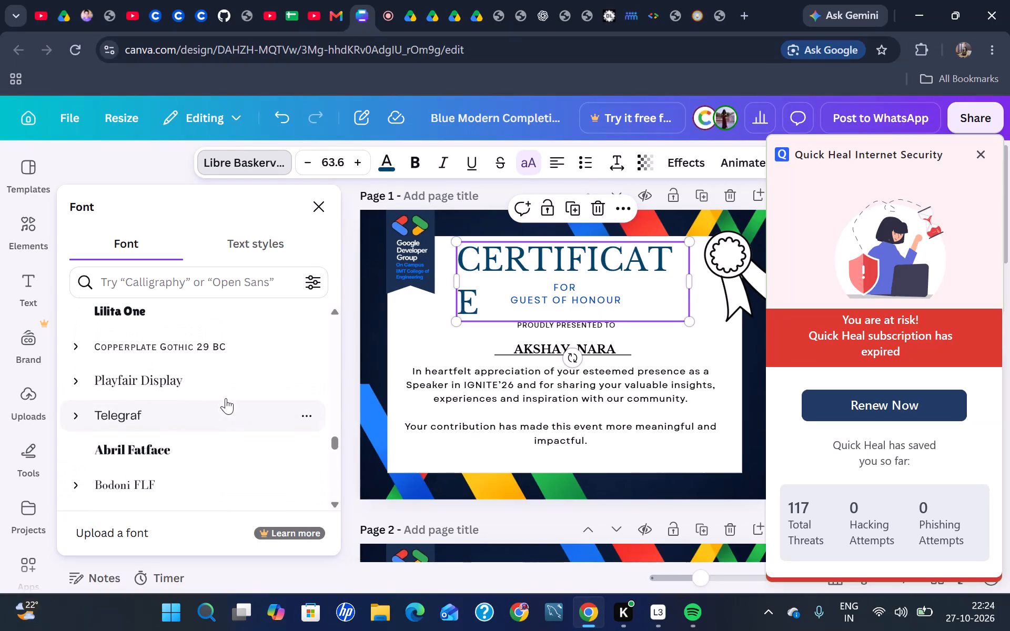
Change the CERTIFICATE heading on page 1 to the Playfair Display font and make it bold, then close the font list.
{"action": "left_click", "coordinate": [209, 386]}
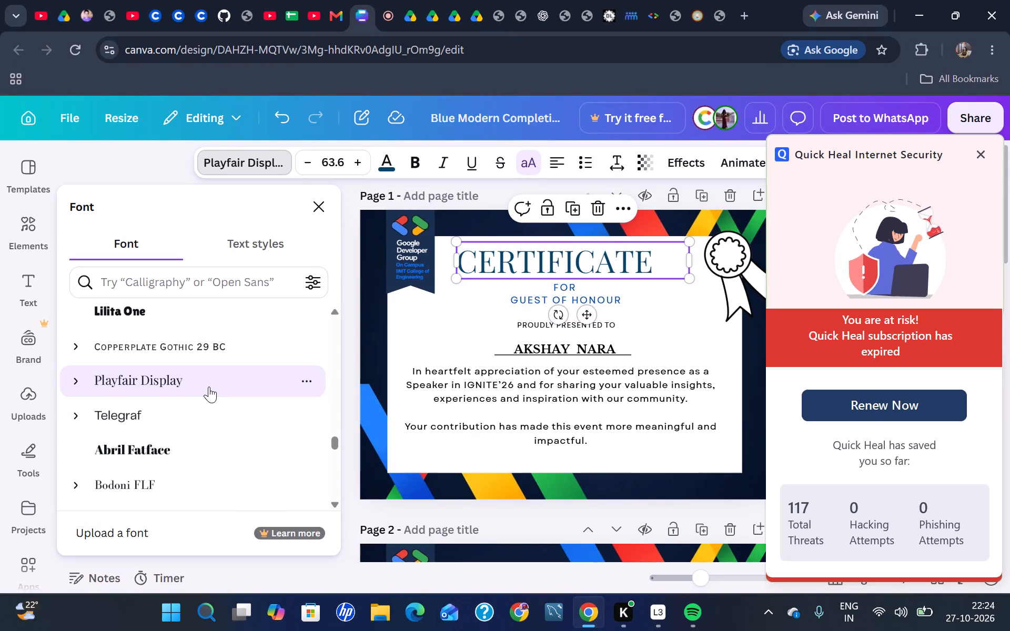
{"action": "left_click", "coordinate": [412, 166]}
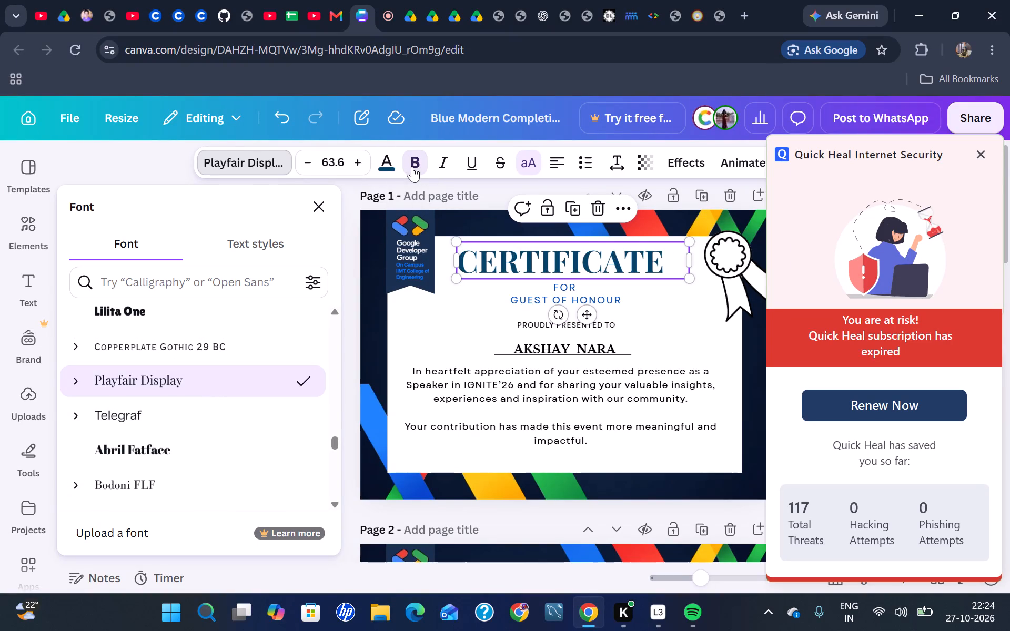
{"action": "left_click", "coordinate": [272, 377]}
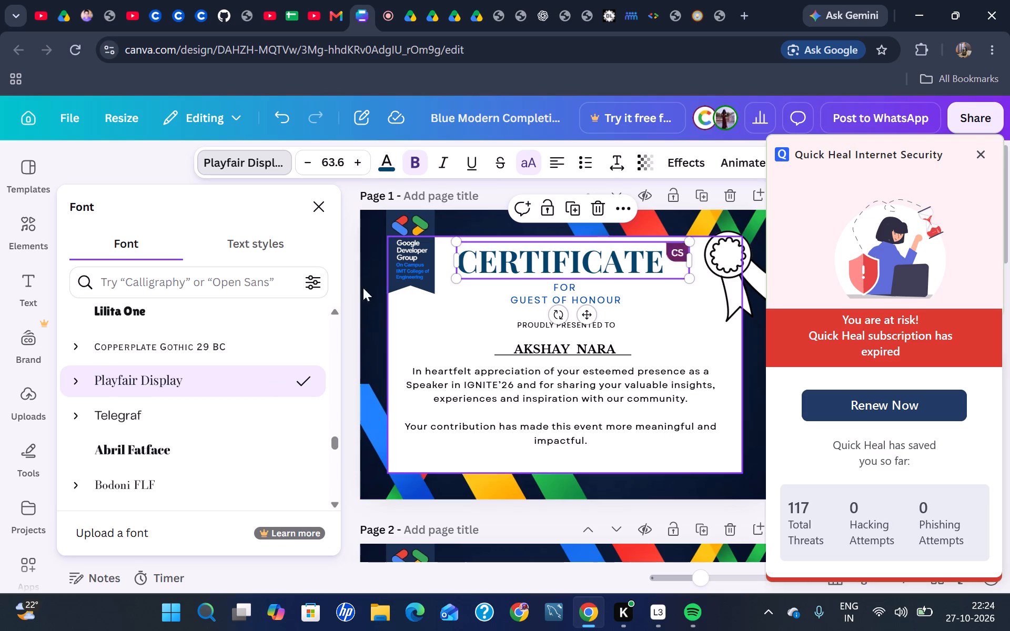
{"action": "scroll", "coordinate": [227, 322], "scroll_direction": "down", "scroll_amount": 1}
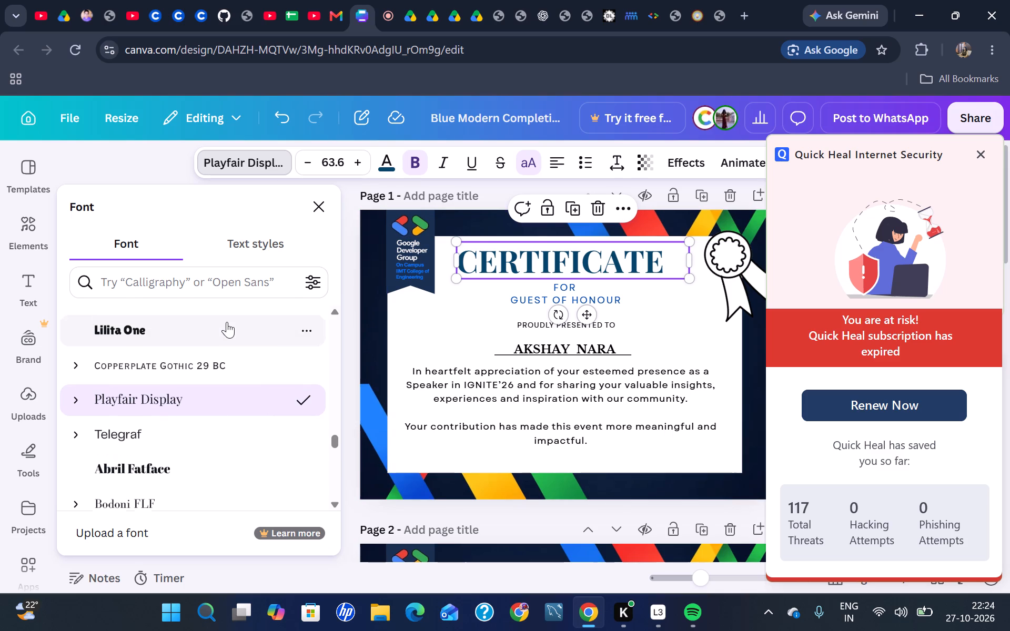
{"action": "scroll", "coordinate": [227, 322], "scroll_direction": "down", "scroll_amount": 1}
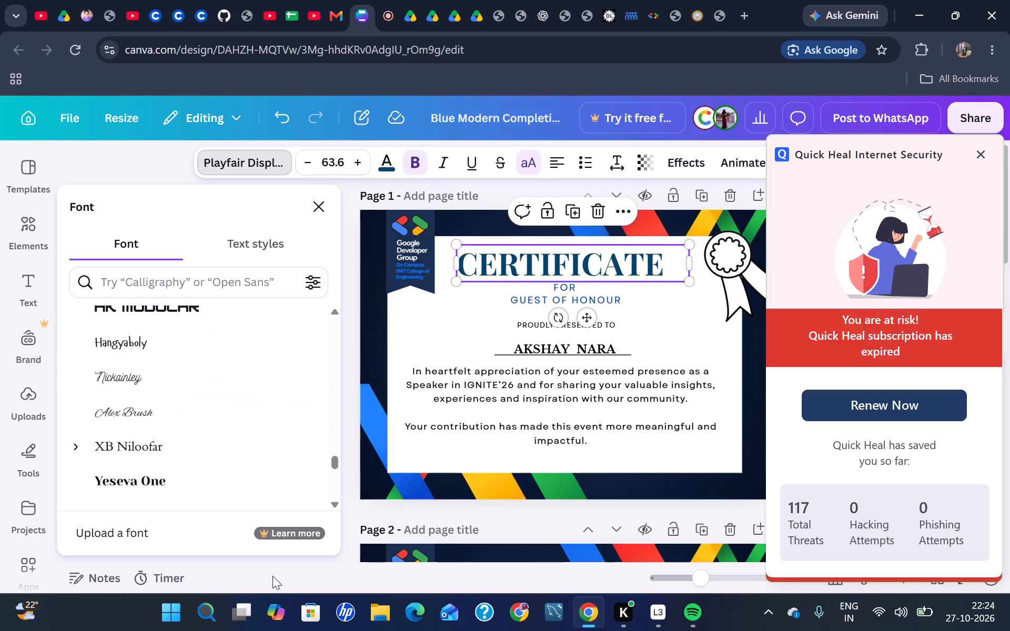
{"action": "left_click", "coordinate": [316, 216]}
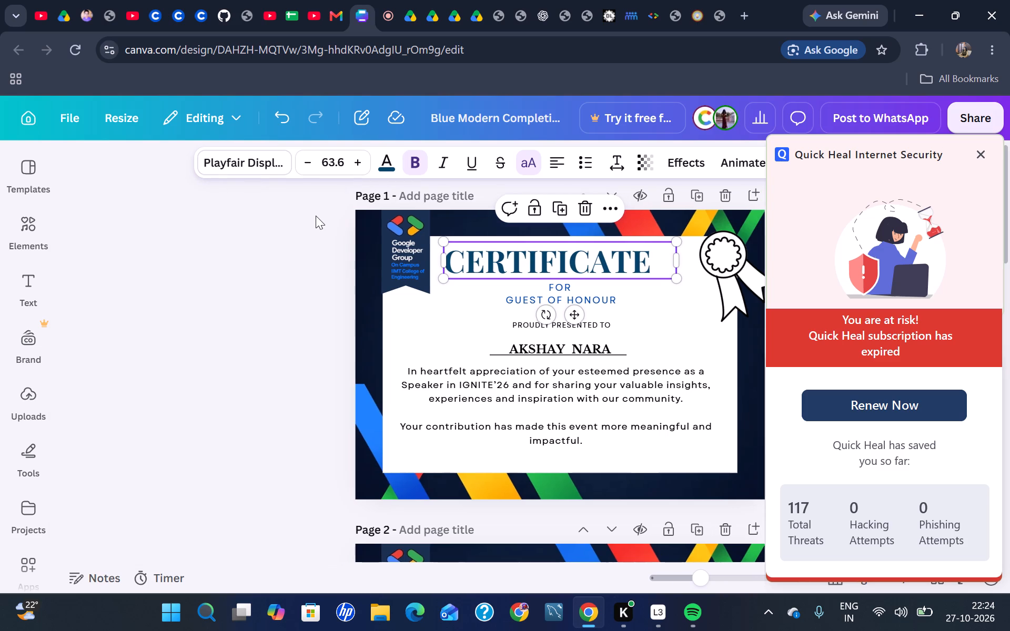
Dismiss the Quick Heal Internet Security pop-up covering the design and deselect the CERTIFICATE heading.
{"action": "left_click", "coordinate": [983, 152]}
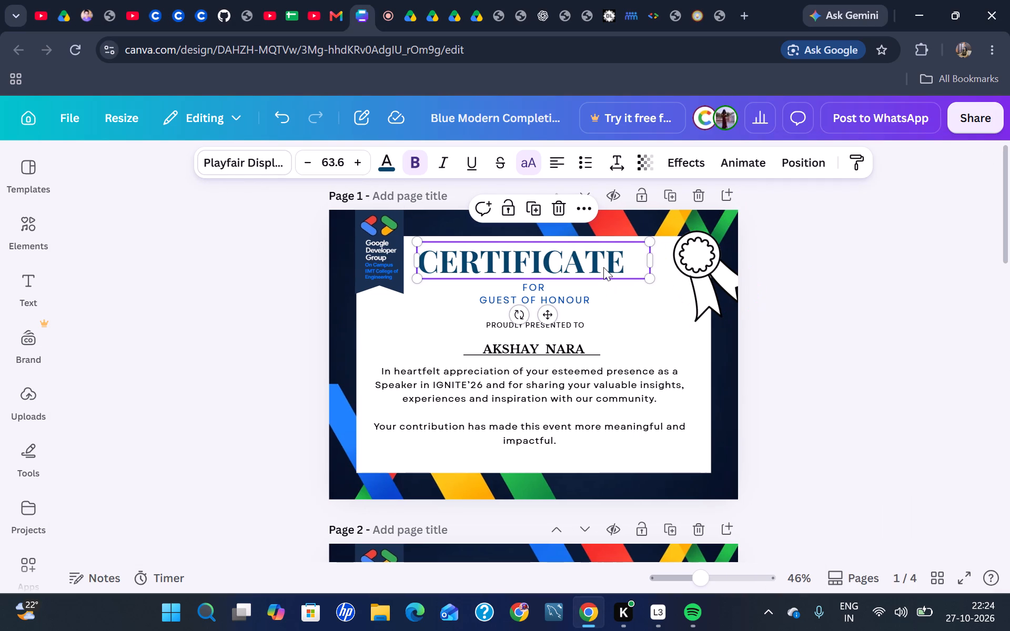
{"action": "left_click", "coordinate": [860, 359]}
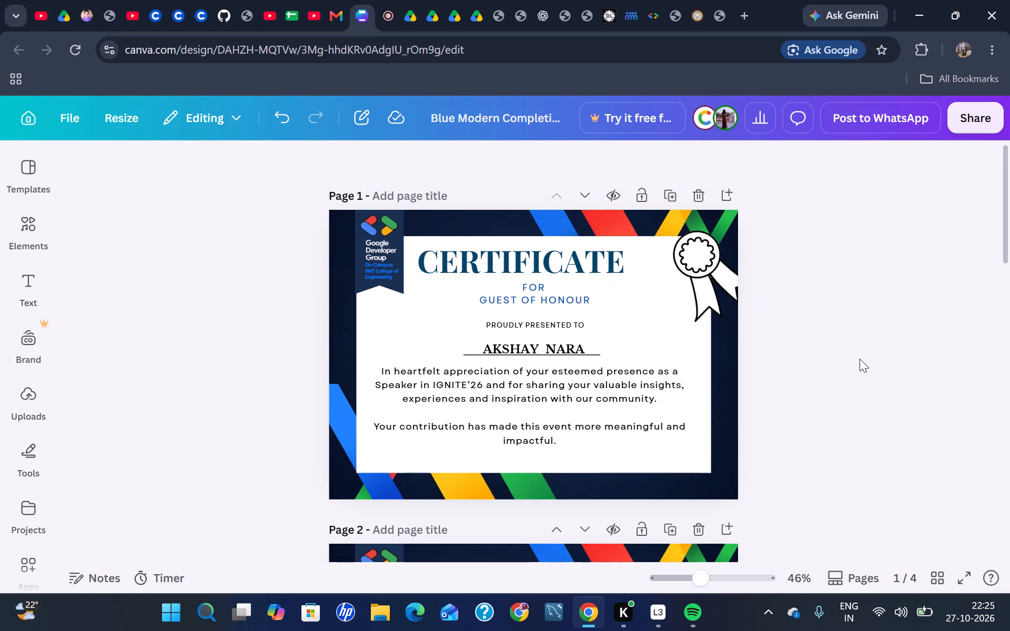
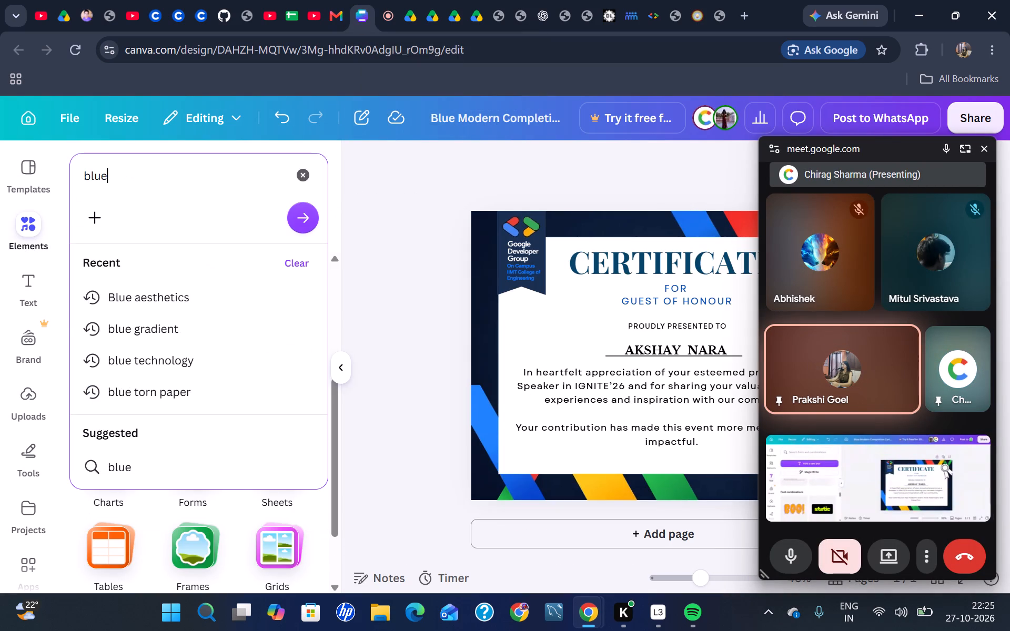
Search the elements for "blue dotted lines" and show all matching graphics.
{"action": "key", "text": "space"}
{"action": "type", "text": "dotted lines"}
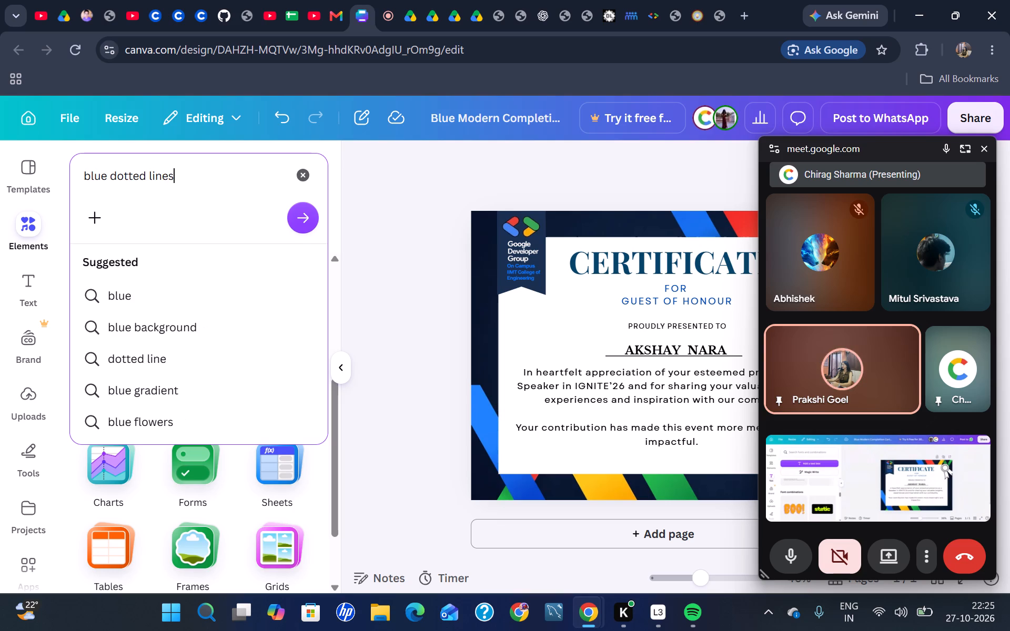
{"action": "key", "text": "Return"}
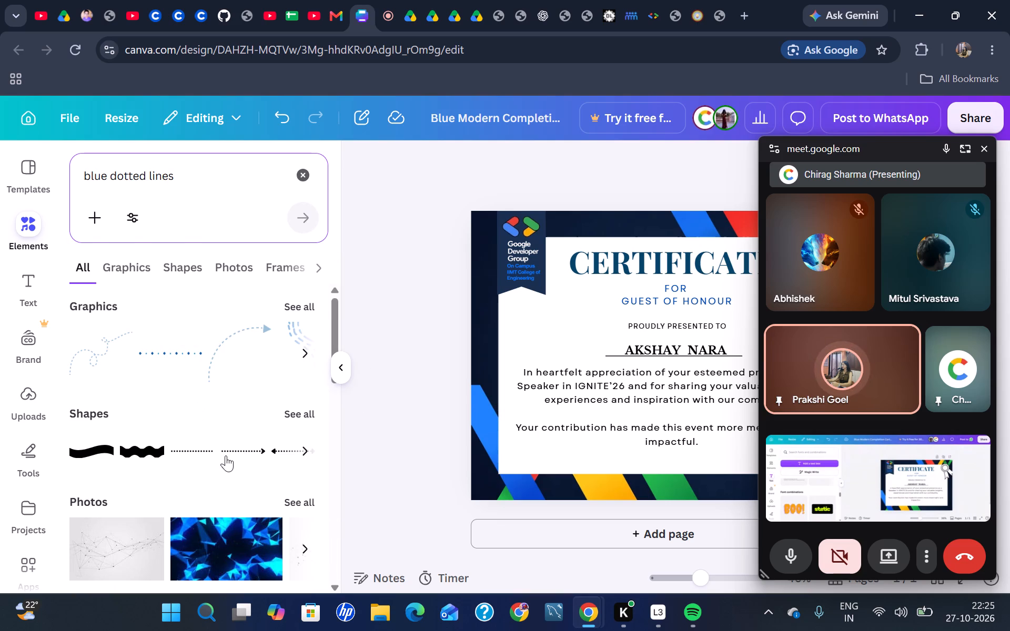
{"action": "left_click", "coordinate": [311, 348]}
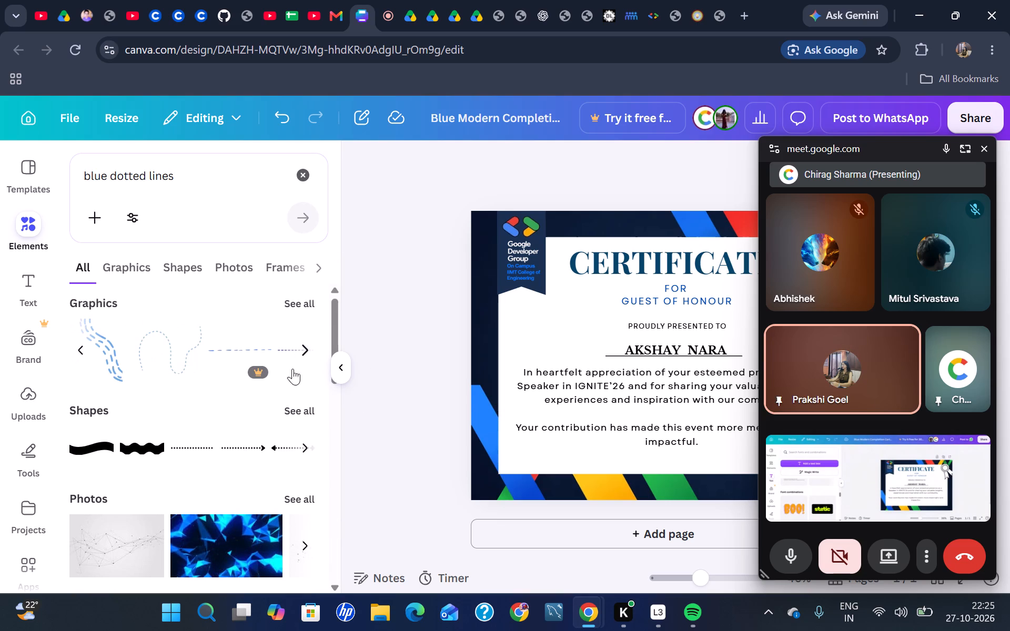
{"action": "left_click", "coordinate": [302, 300]}
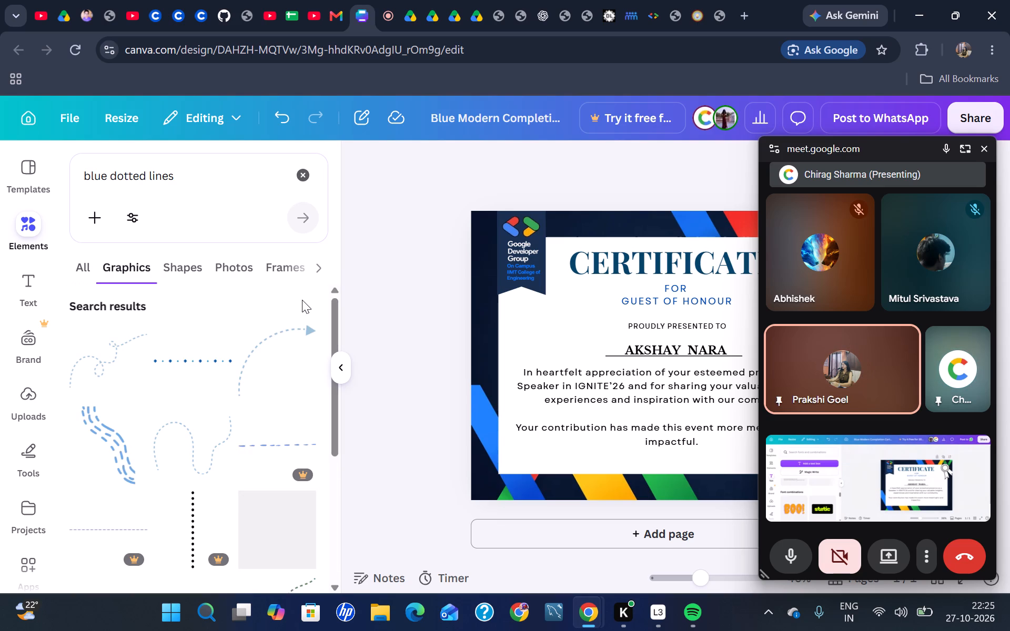
Find the rectangular grid of blue dots among the graphics results and add it to the certificate page.
{"action": "scroll", "coordinate": [262, 449], "scroll_direction": "down", "scroll_amount": 2}
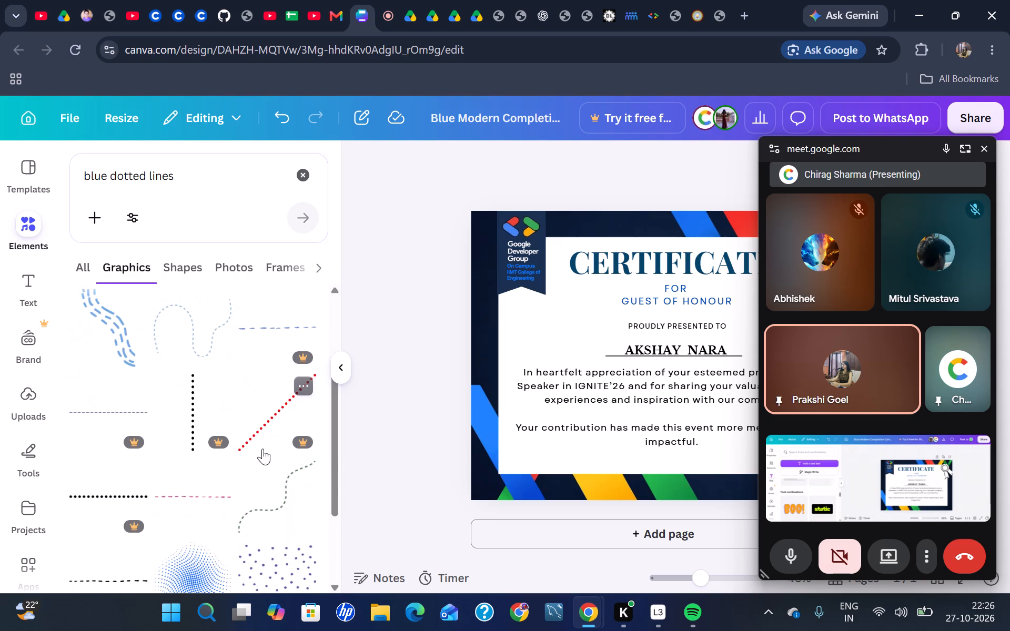
{"action": "scroll", "coordinate": [262, 449], "scroll_direction": "down", "scroll_amount": 4}
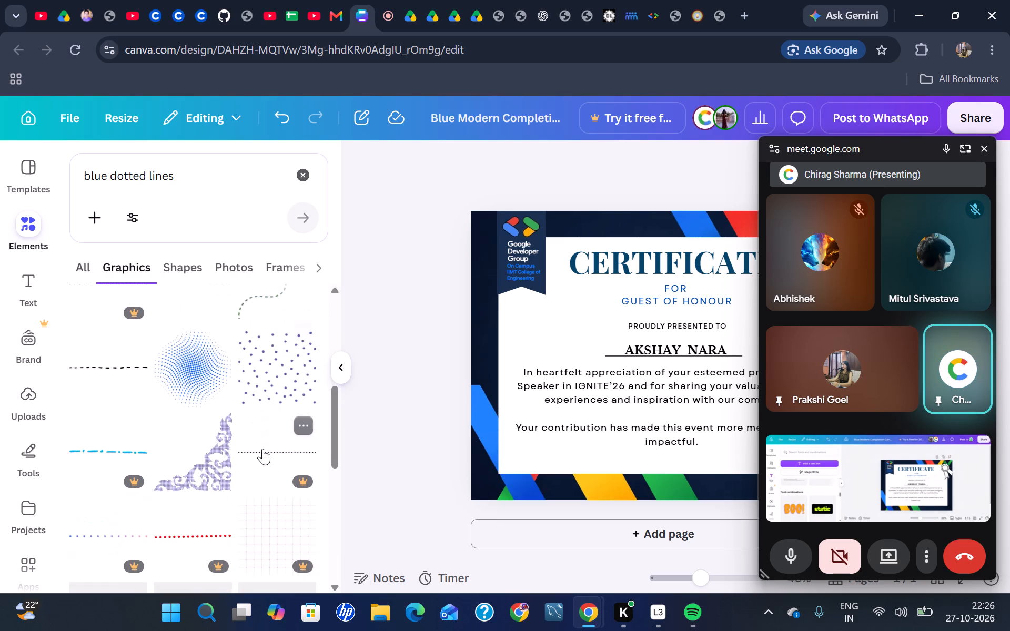
{"action": "scroll", "coordinate": [262, 449], "scroll_direction": "down", "scroll_amount": 1}
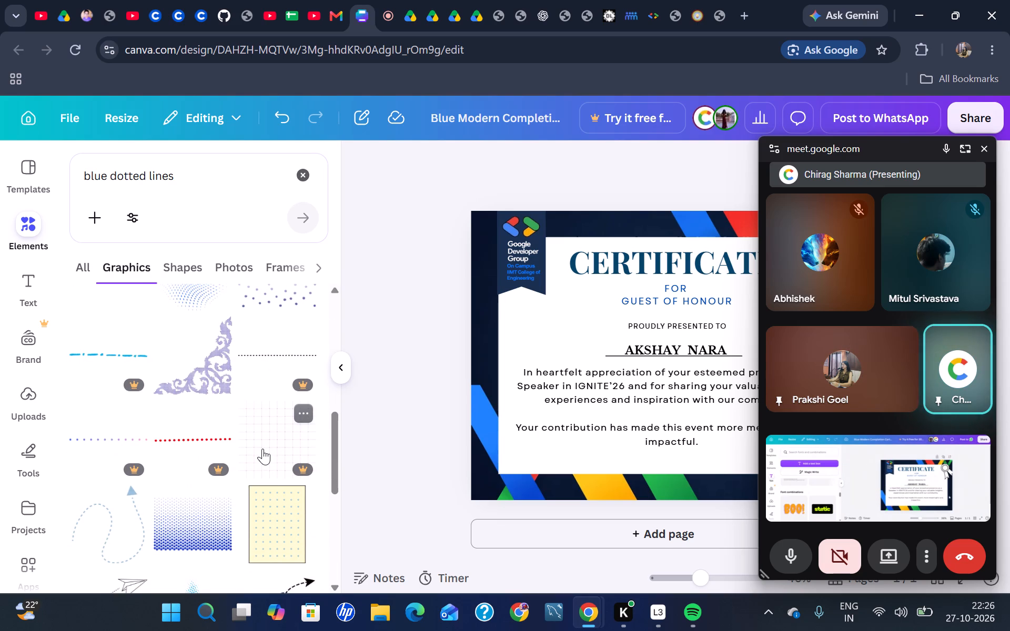
{"action": "scroll", "coordinate": [262, 449], "scroll_direction": "down", "scroll_amount": 4}
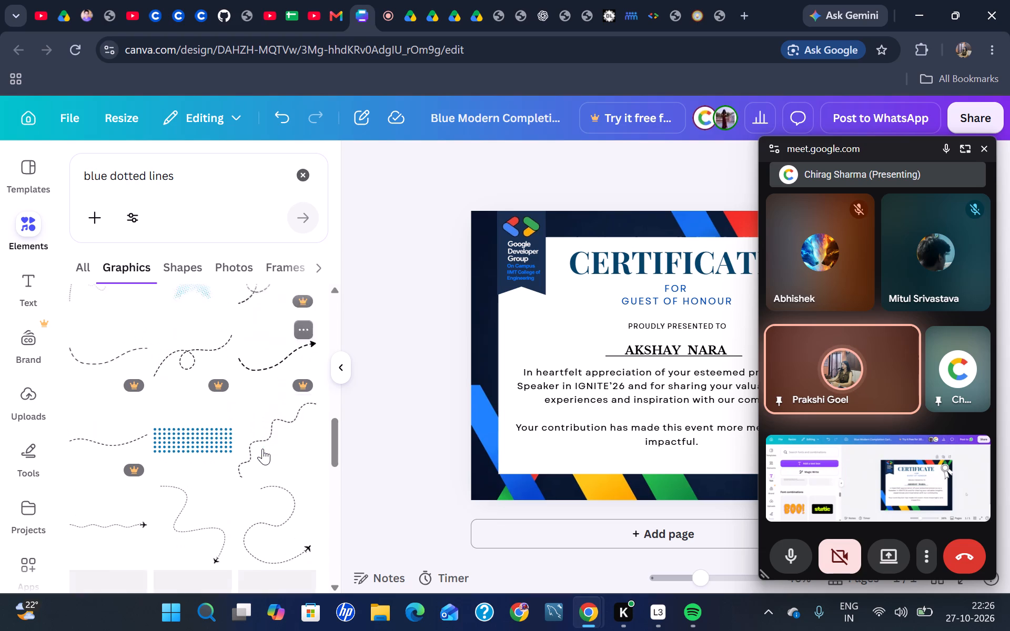
{"action": "scroll", "coordinate": [262, 449], "scroll_direction": "down", "scroll_amount": 3}
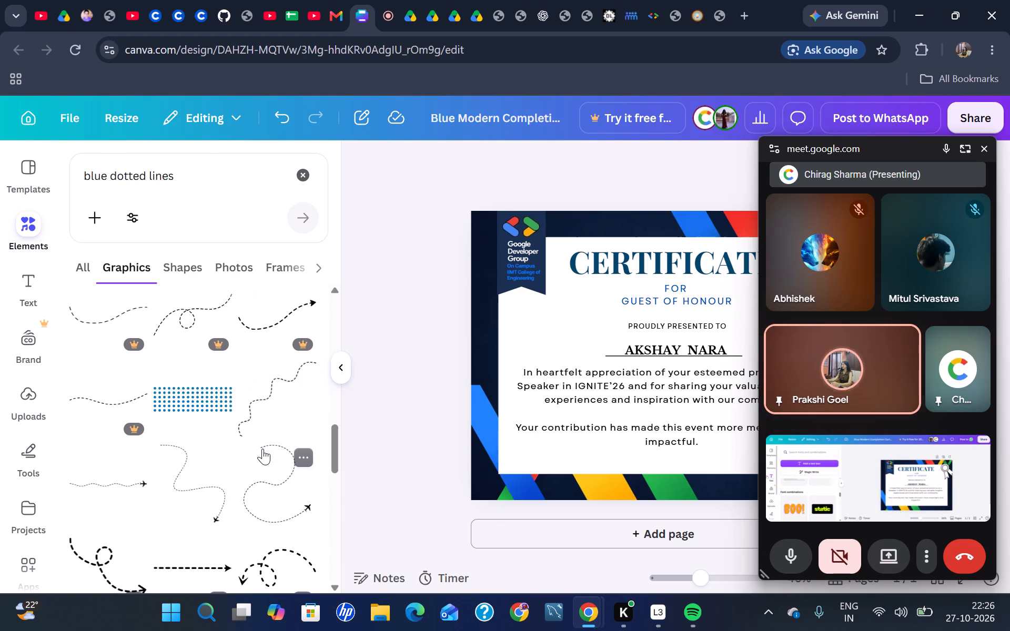
{"action": "left_click", "coordinate": [223, 406]}
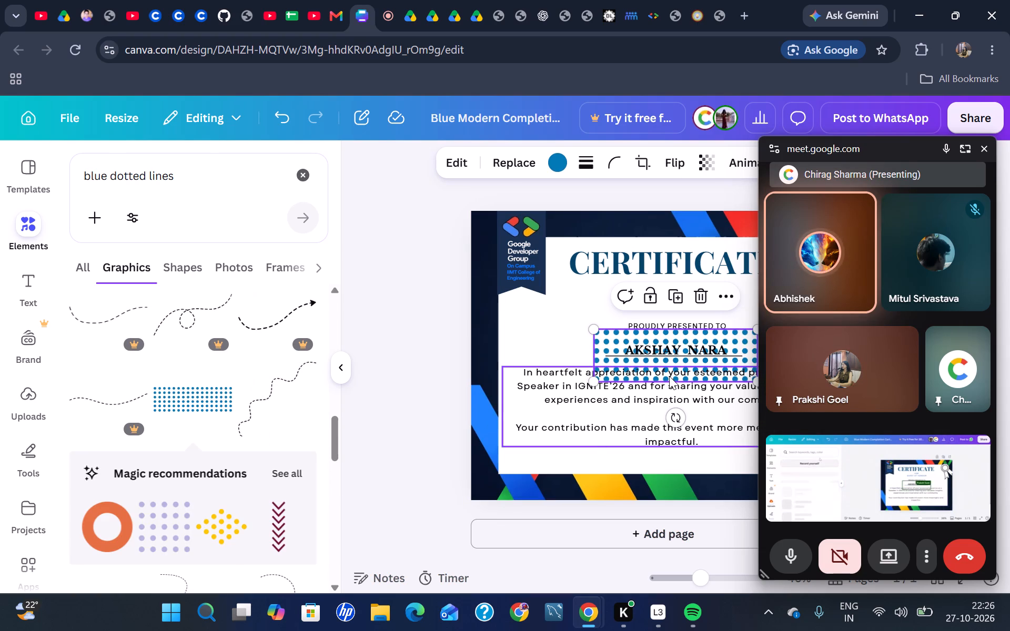
Enlarge the blue dot grid proportionally from its lower-left corner so it extends towards the certificate's left border.
{"action": "left_click_drag", "start_coordinate": [593, 376], "coordinate": [577, 345]}
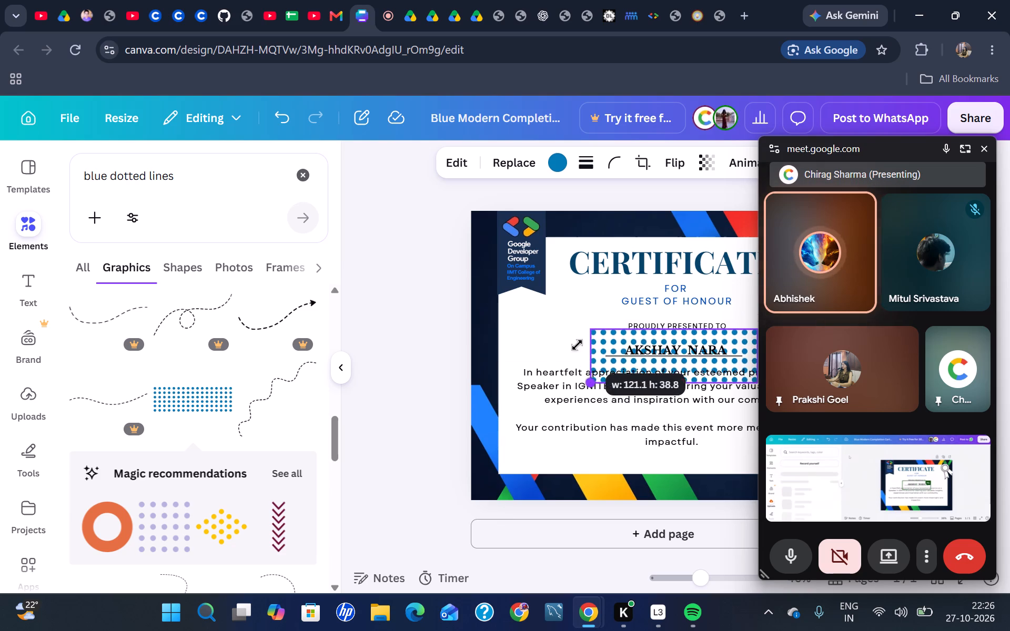
{"action": "left_click_drag", "start_coordinate": [577, 345], "coordinate": [504, 361]}
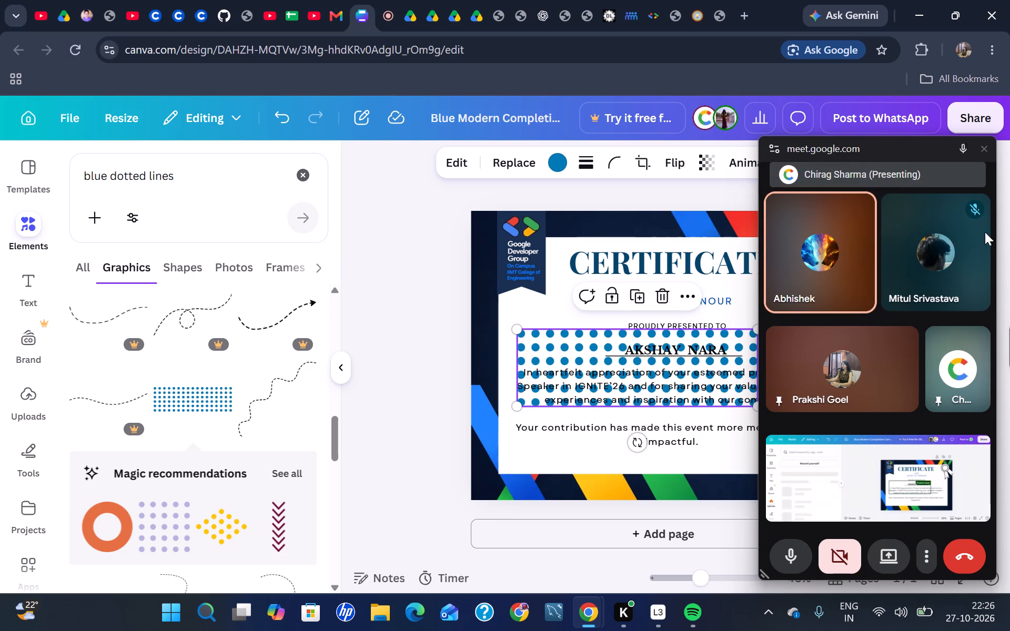
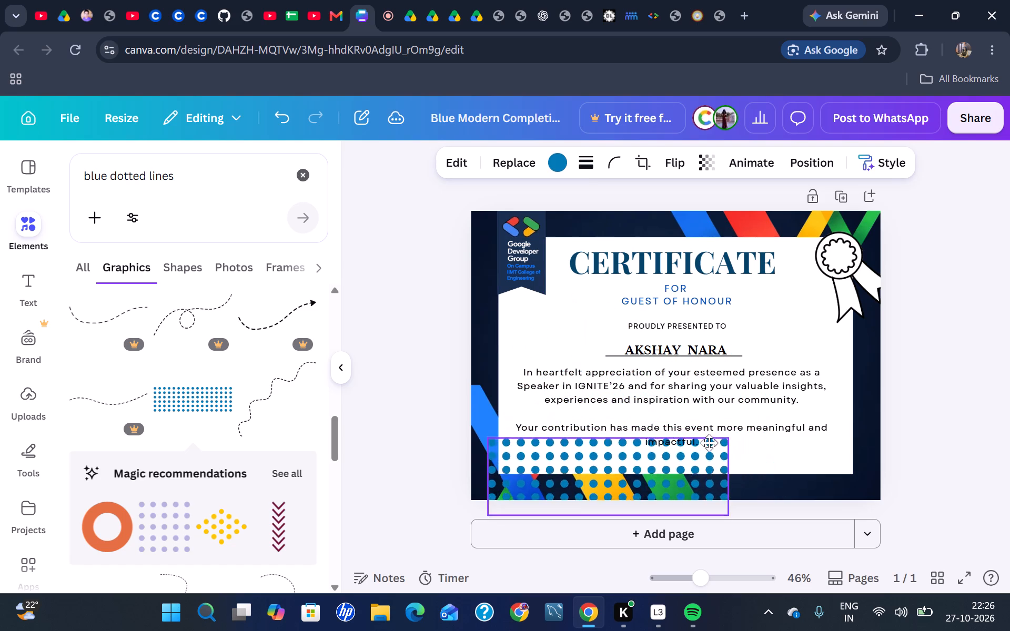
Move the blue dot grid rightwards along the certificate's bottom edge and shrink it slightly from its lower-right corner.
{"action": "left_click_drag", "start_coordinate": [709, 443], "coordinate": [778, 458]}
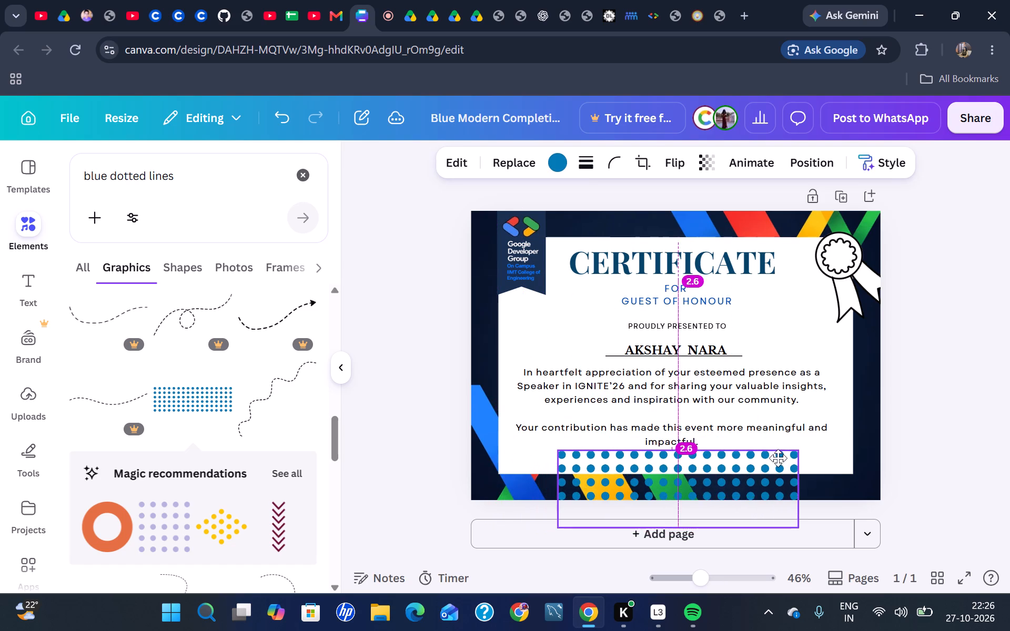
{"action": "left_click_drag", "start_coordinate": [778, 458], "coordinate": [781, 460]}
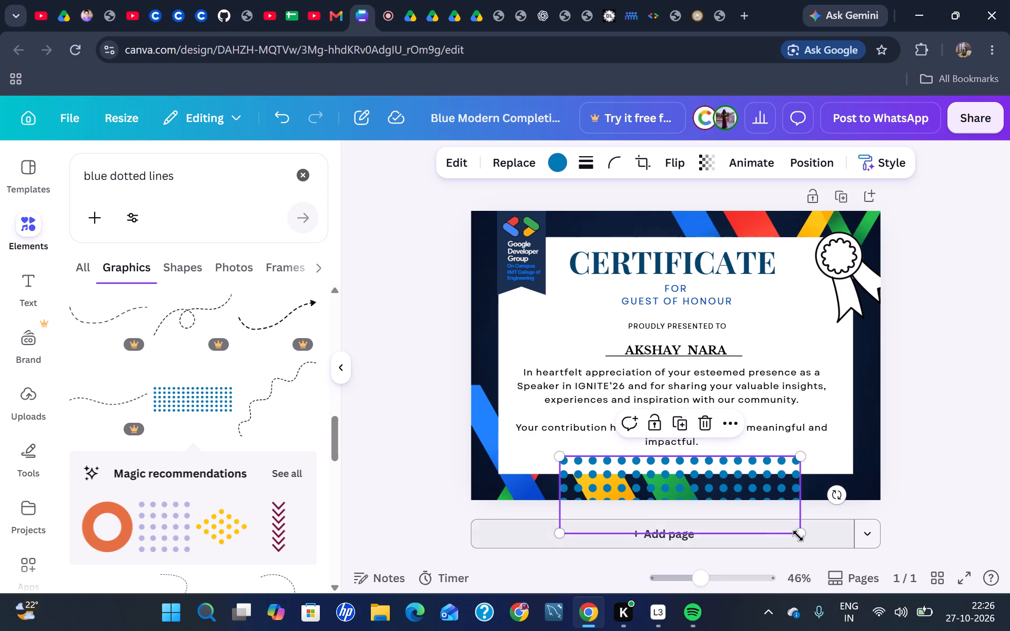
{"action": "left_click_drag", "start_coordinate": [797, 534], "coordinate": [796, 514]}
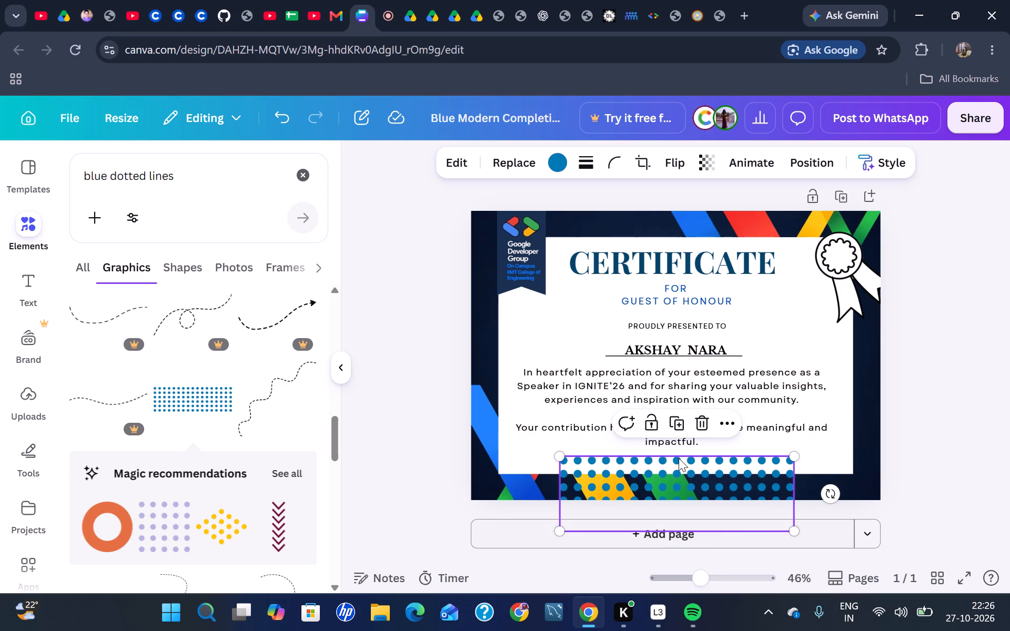
Delete the blue dot grid from the bottom of the certificate page.
{"action": "left_click", "coordinate": [700, 425]}
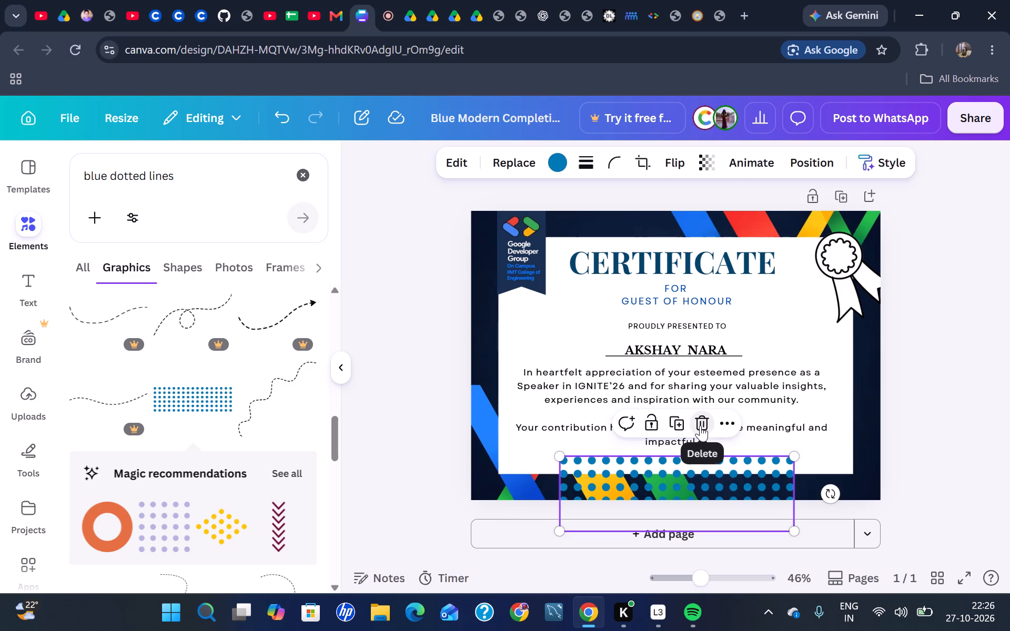
{"action": "scroll", "coordinate": [975, 432], "scroll_direction": "down", "scroll_amount": 4}
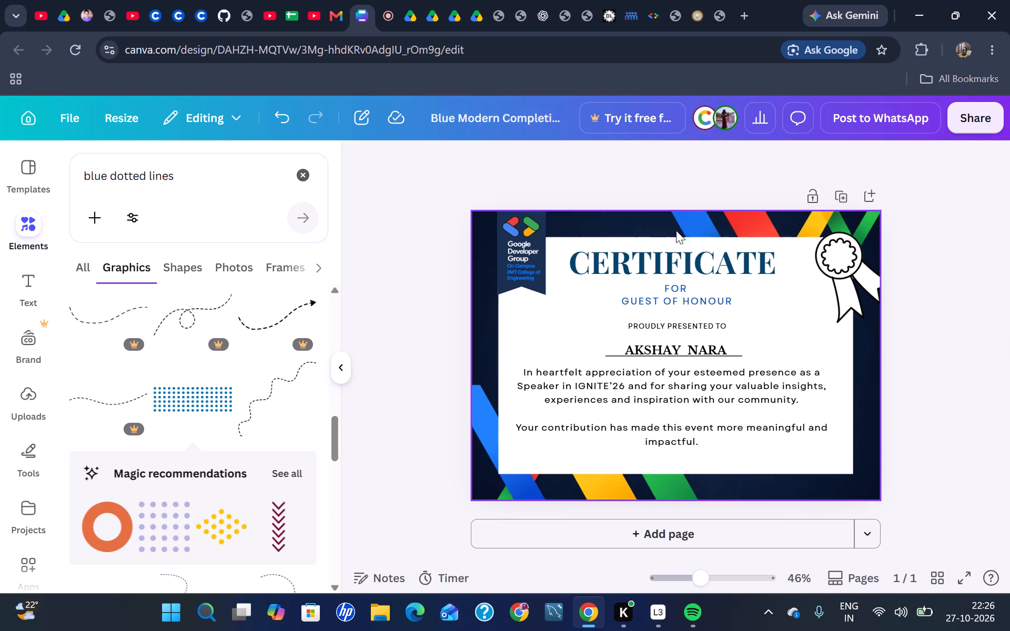
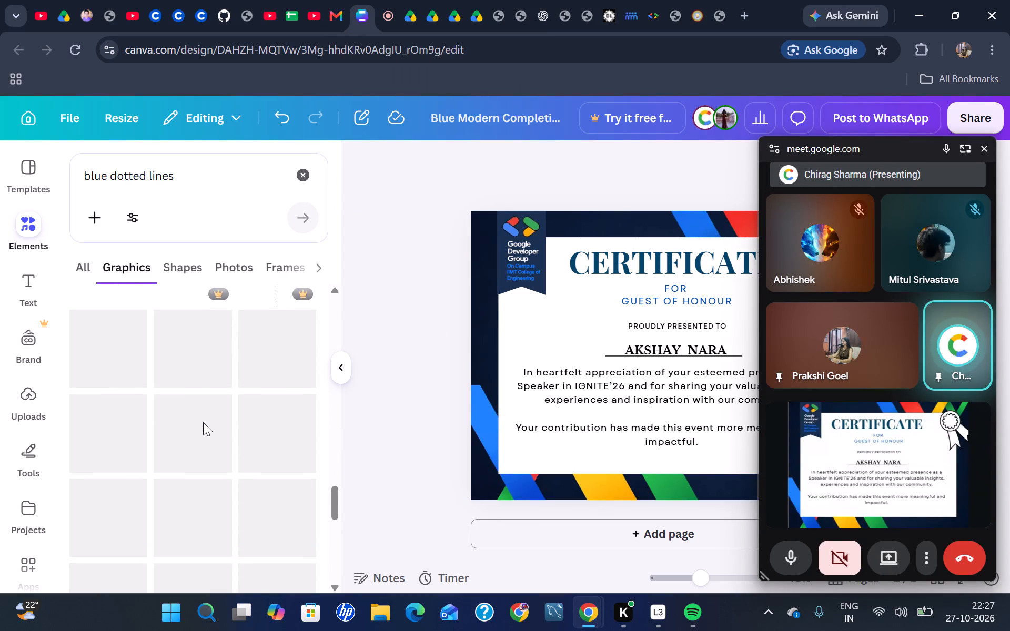
Look through the "blue dotted lines" element results across the categories for a suitable decorative line.
{"action": "scroll", "coordinate": [203, 422], "scroll_direction": "up", "scroll_amount": 1}
{"action": "scroll", "coordinate": [203, 422], "scroll_direction": "down", "scroll_amount": 3}
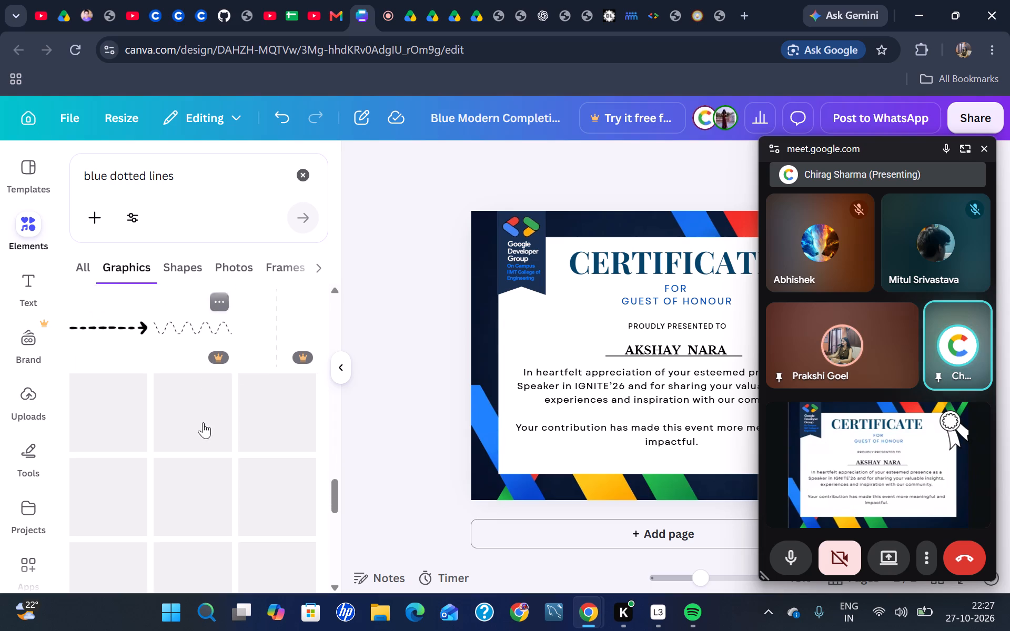
{"action": "scroll", "coordinate": [203, 422], "scroll_direction": "down", "scroll_amount": 2}
{"action": "scroll", "coordinate": [203, 422], "scroll_direction": "up", "scroll_amount": 8}
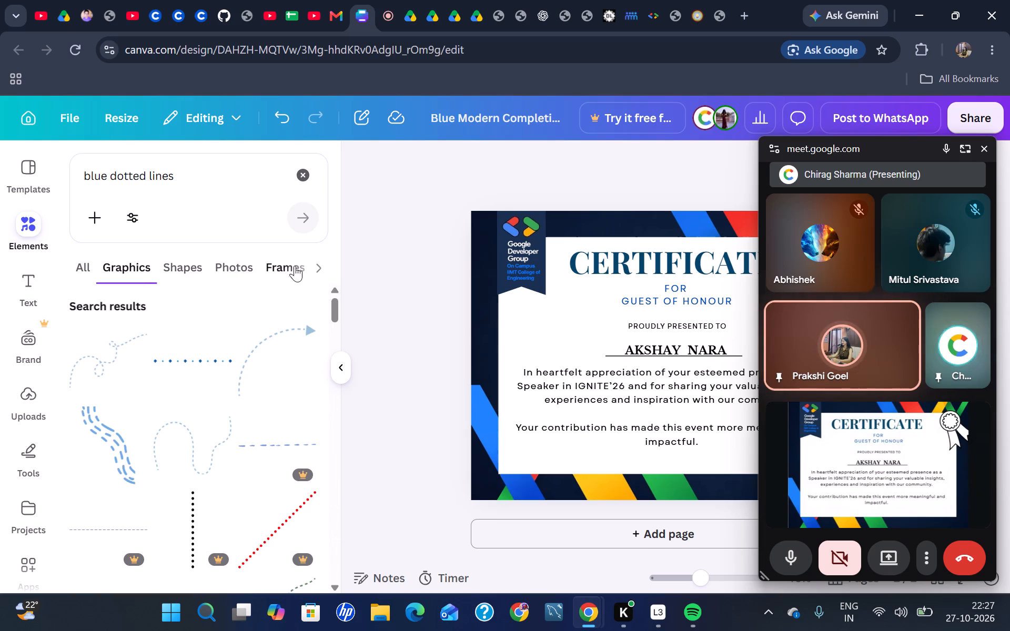
{"action": "left_click", "coordinate": [319, 268]}
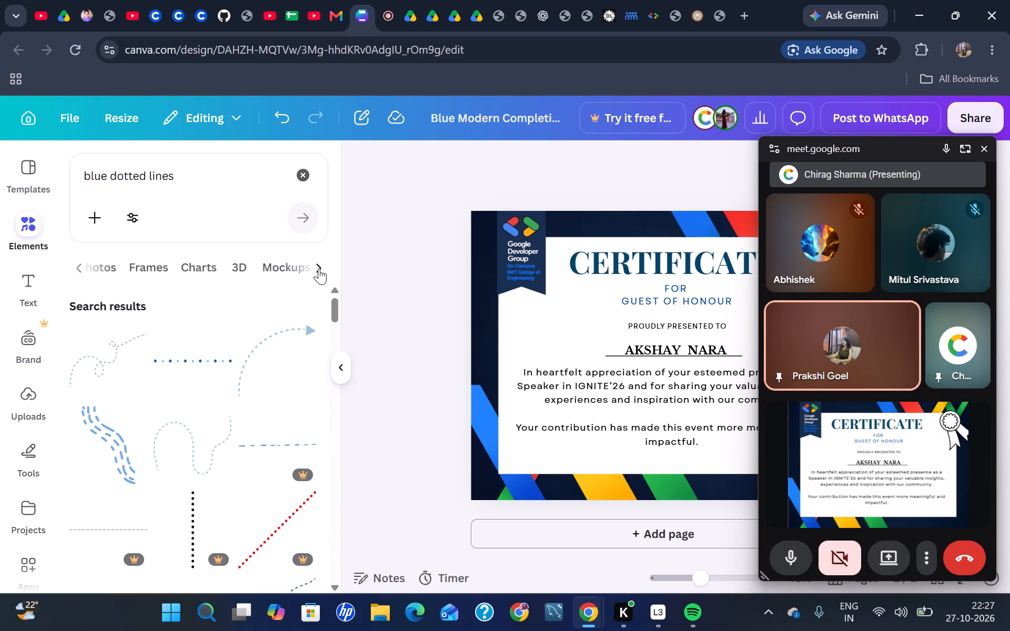
{"action": "left_click", "coordinate": [319, 268]}
{"action": "left_click", "coordinate": [319, 268]}
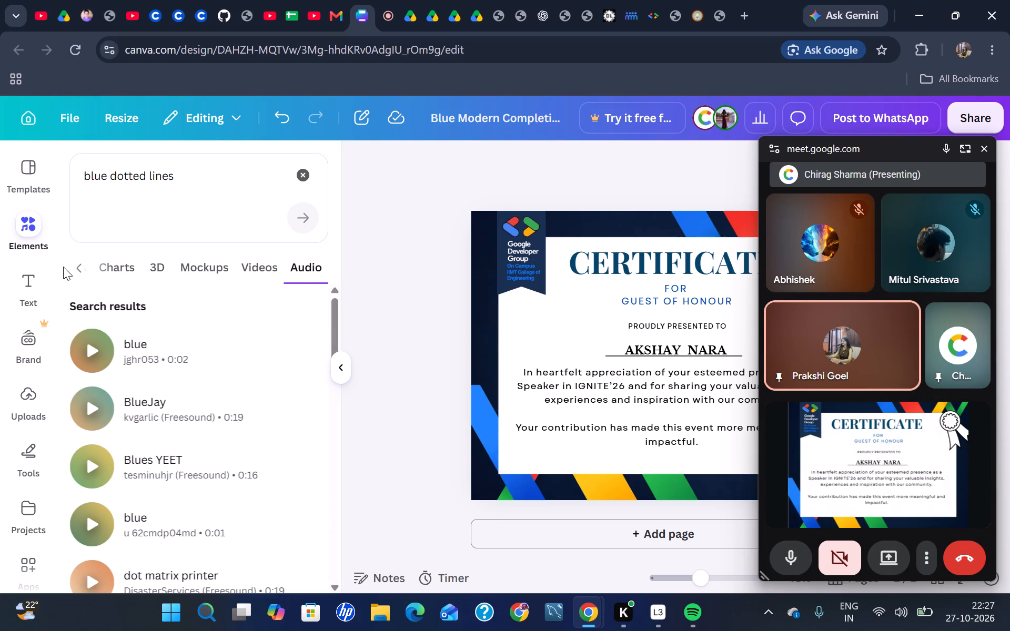
{"action": "left_click", "coordinate": [77, 274]}
{"action": "left_click", "coordinate": [77, 274]}
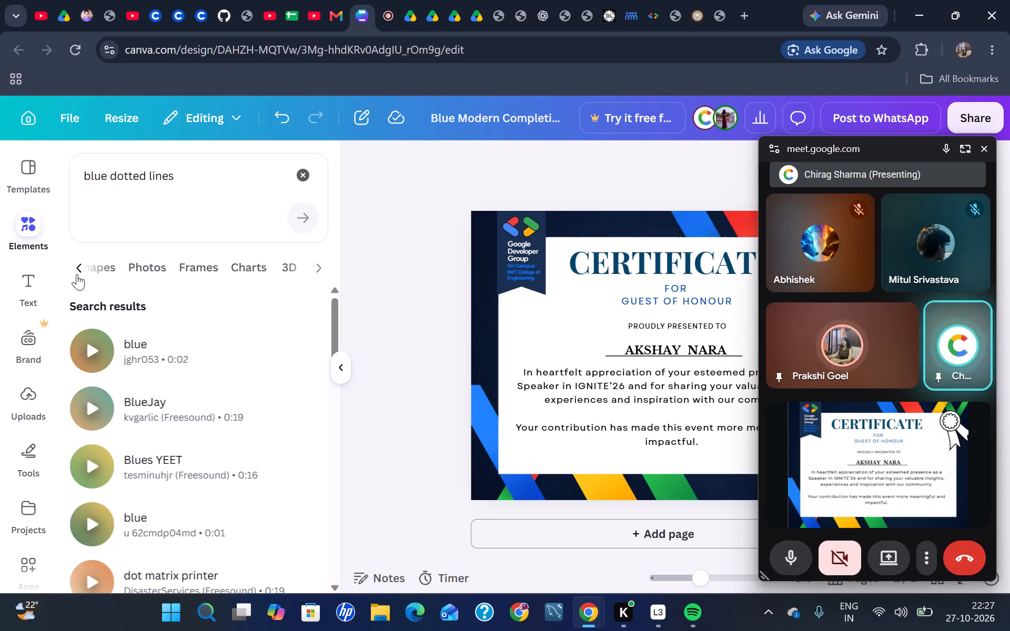
{"action": "left_click", "coordinate": [77, 274]}
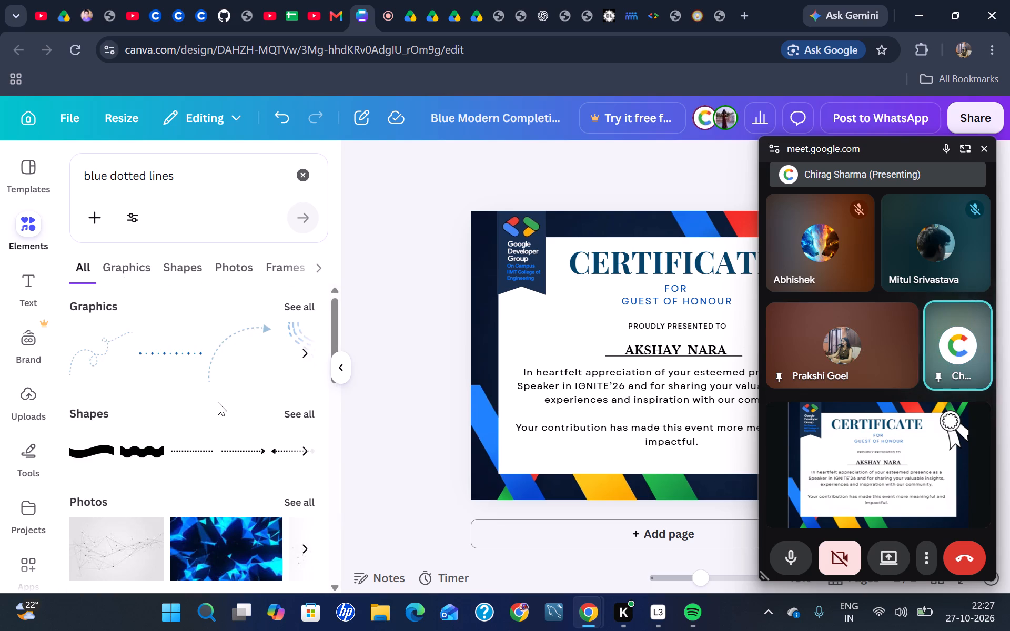
{"action": "scroll", "coordinate": [218, 402], "scroll_direction": "down", "scroll_amount": 8}
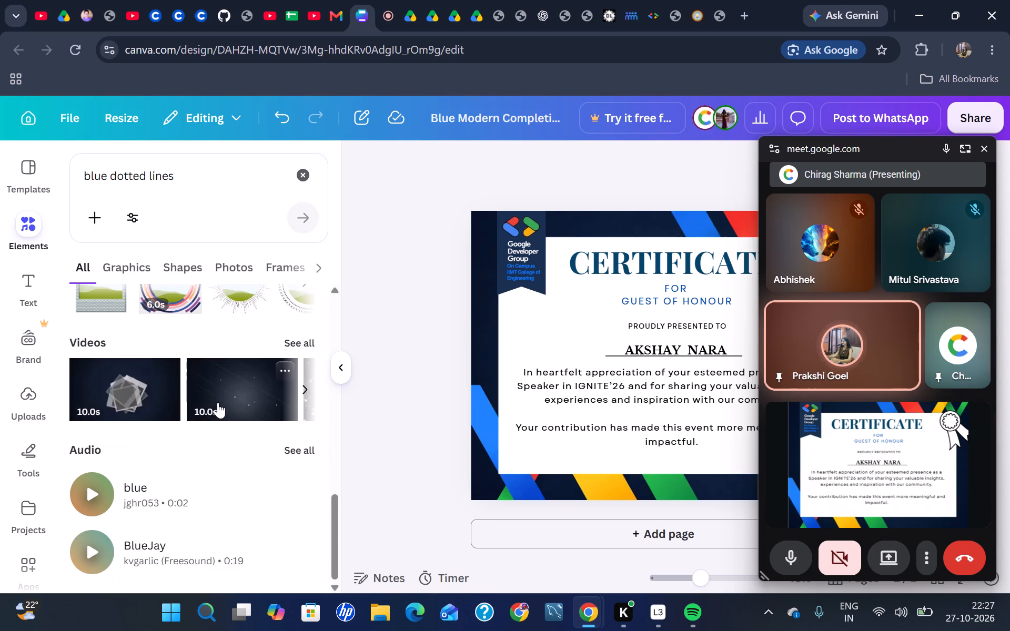
{"action": "scroll", "coordinate": [218, 402], "scroll_direction": "down", "scroll_amount": 1}
{"action": "scroll", "coordinate": [218, 402], "scroll_direction": "up", "scroll_amount": 12}
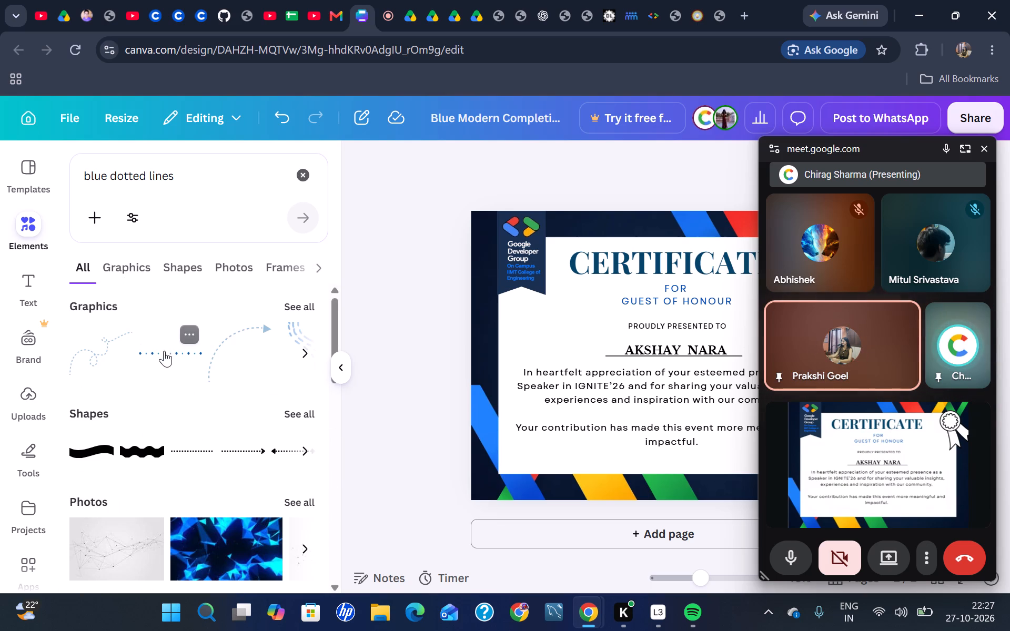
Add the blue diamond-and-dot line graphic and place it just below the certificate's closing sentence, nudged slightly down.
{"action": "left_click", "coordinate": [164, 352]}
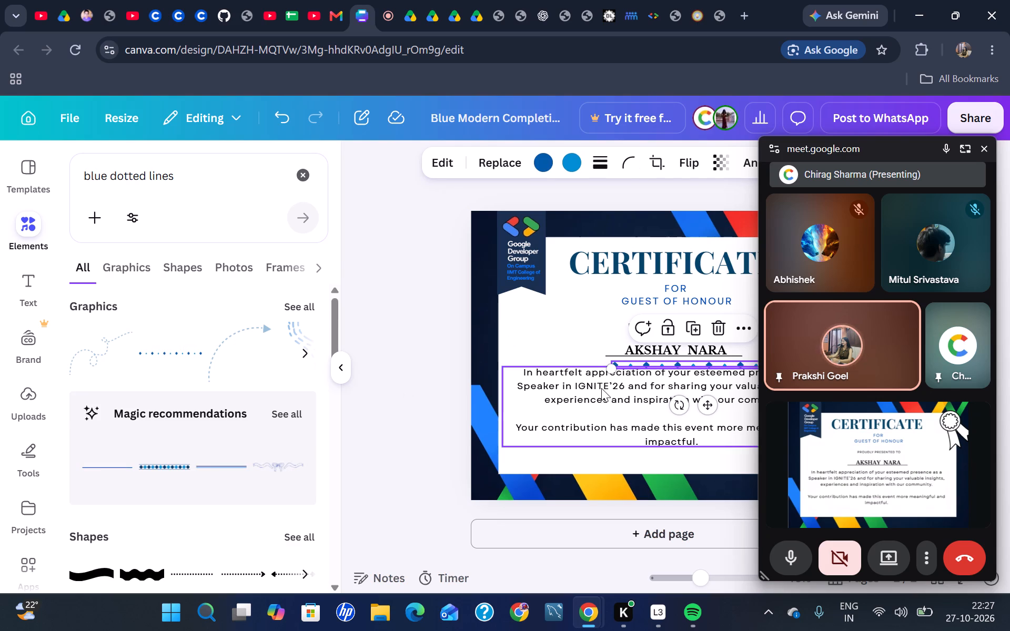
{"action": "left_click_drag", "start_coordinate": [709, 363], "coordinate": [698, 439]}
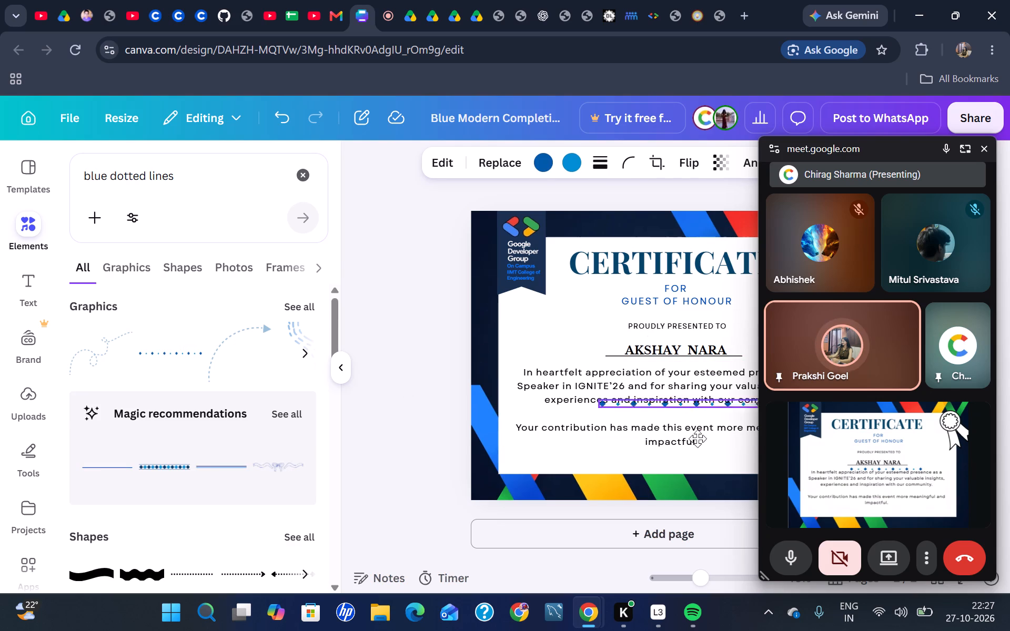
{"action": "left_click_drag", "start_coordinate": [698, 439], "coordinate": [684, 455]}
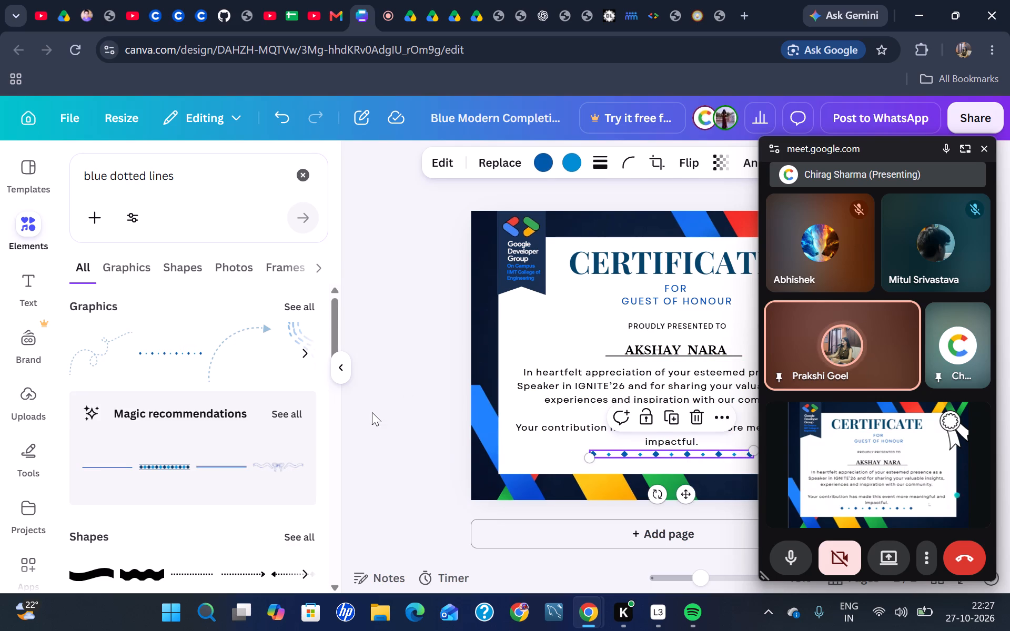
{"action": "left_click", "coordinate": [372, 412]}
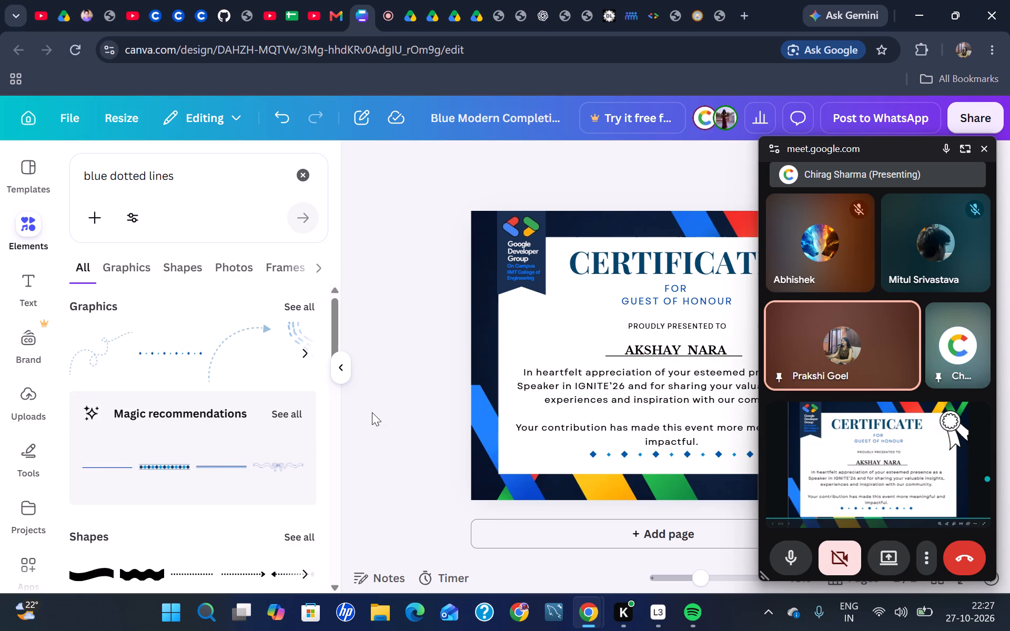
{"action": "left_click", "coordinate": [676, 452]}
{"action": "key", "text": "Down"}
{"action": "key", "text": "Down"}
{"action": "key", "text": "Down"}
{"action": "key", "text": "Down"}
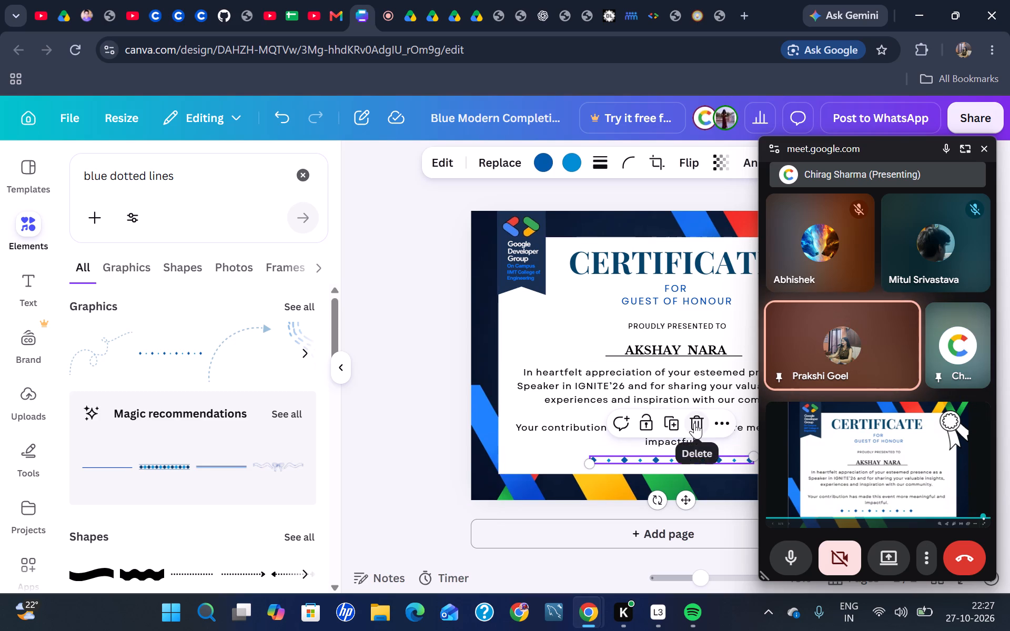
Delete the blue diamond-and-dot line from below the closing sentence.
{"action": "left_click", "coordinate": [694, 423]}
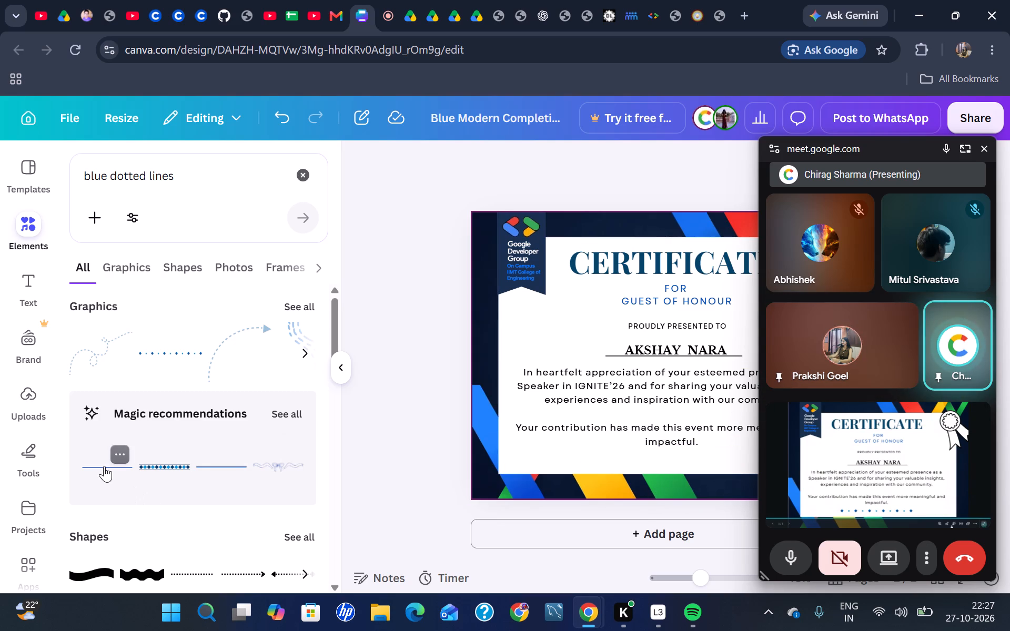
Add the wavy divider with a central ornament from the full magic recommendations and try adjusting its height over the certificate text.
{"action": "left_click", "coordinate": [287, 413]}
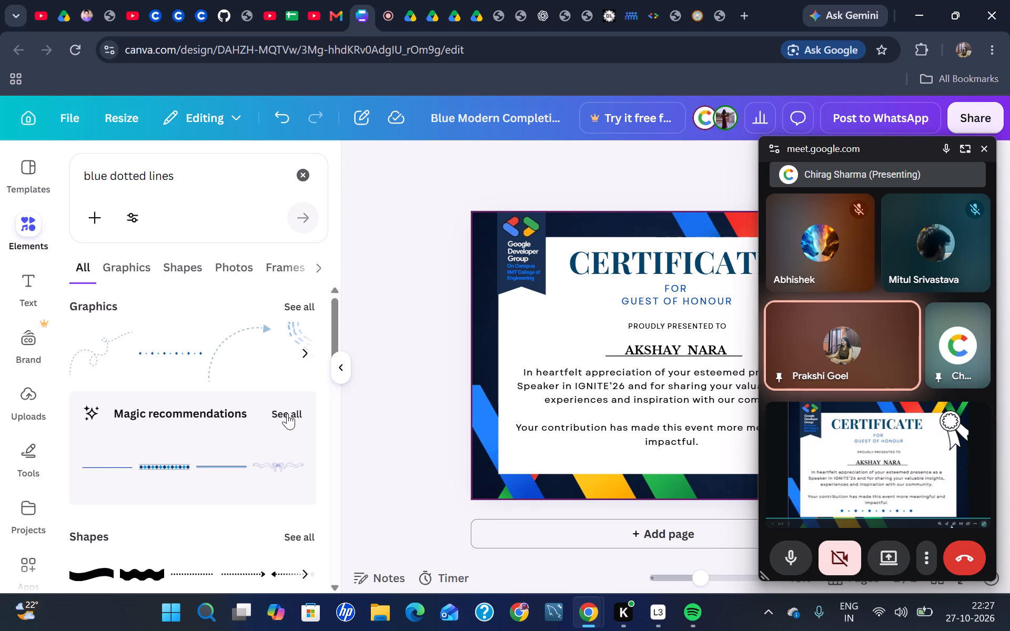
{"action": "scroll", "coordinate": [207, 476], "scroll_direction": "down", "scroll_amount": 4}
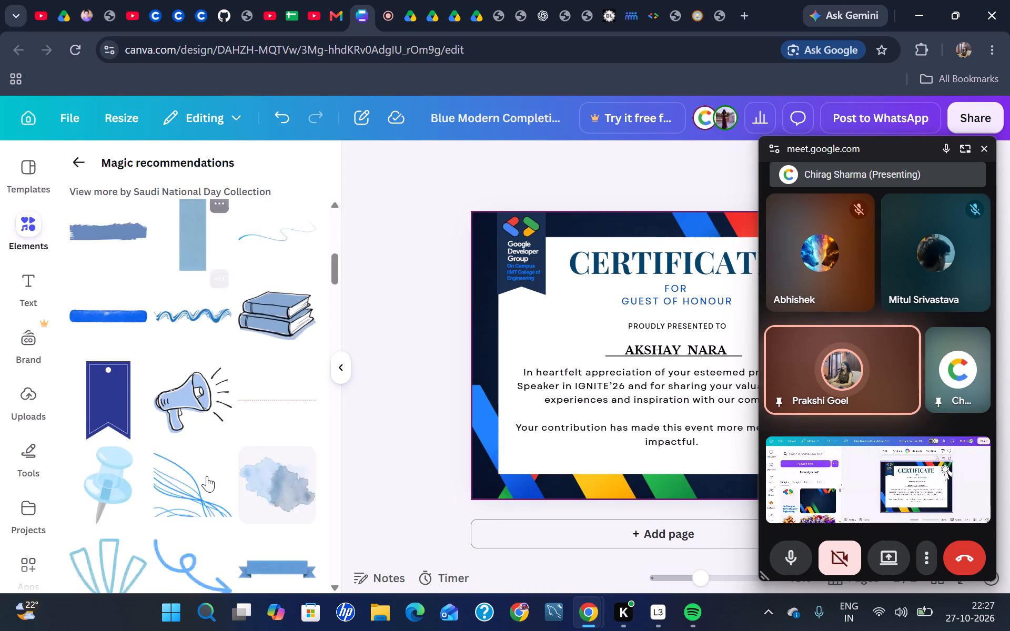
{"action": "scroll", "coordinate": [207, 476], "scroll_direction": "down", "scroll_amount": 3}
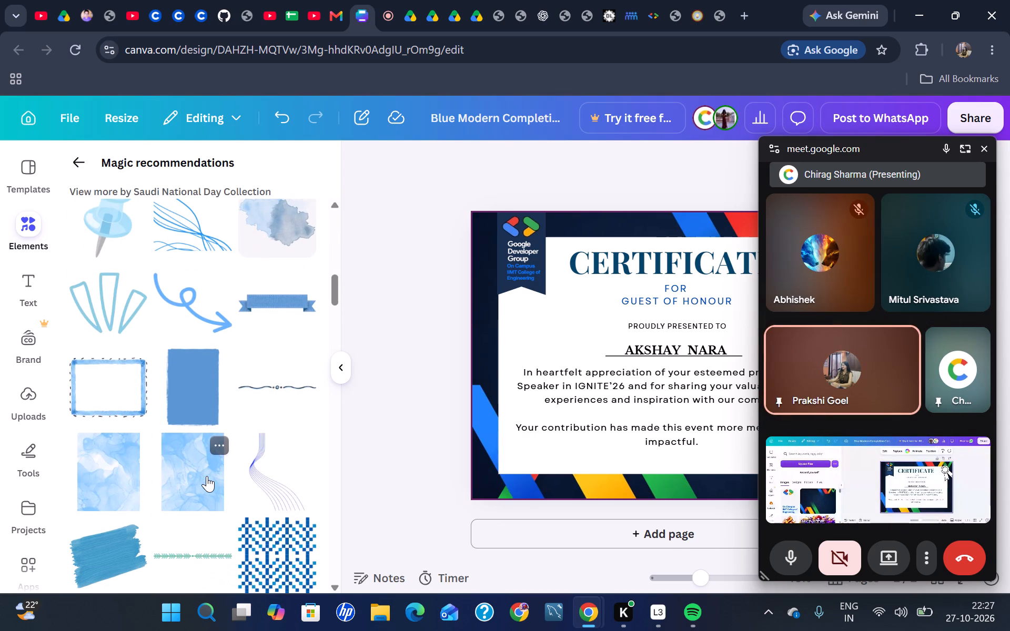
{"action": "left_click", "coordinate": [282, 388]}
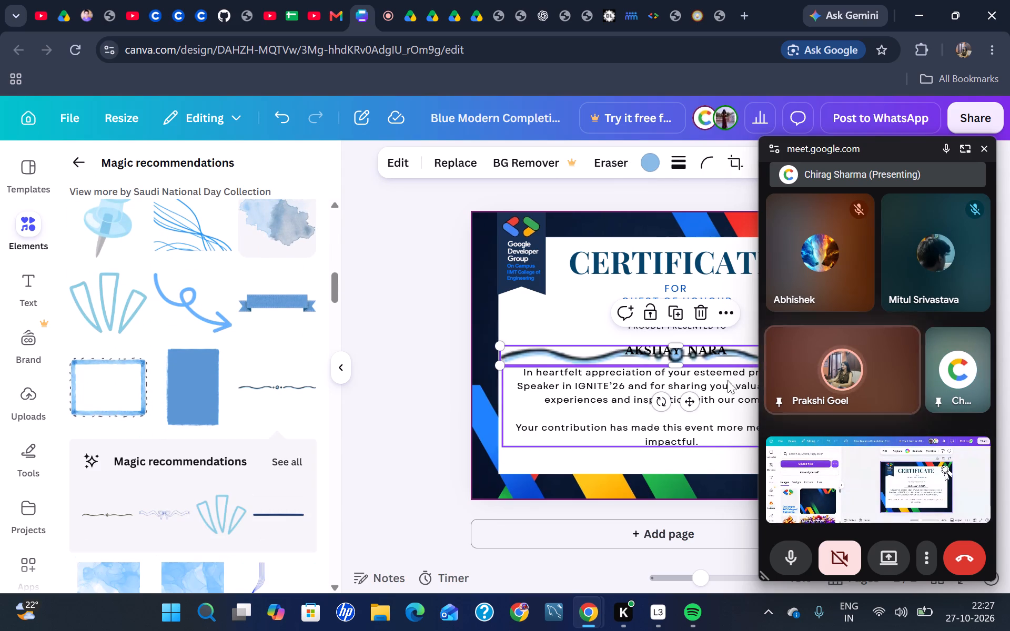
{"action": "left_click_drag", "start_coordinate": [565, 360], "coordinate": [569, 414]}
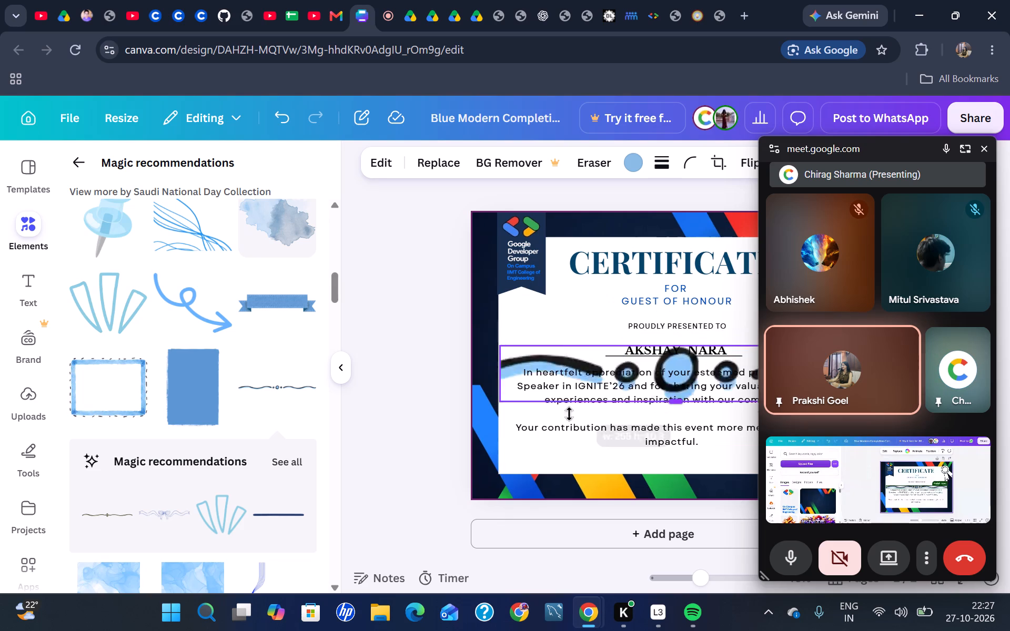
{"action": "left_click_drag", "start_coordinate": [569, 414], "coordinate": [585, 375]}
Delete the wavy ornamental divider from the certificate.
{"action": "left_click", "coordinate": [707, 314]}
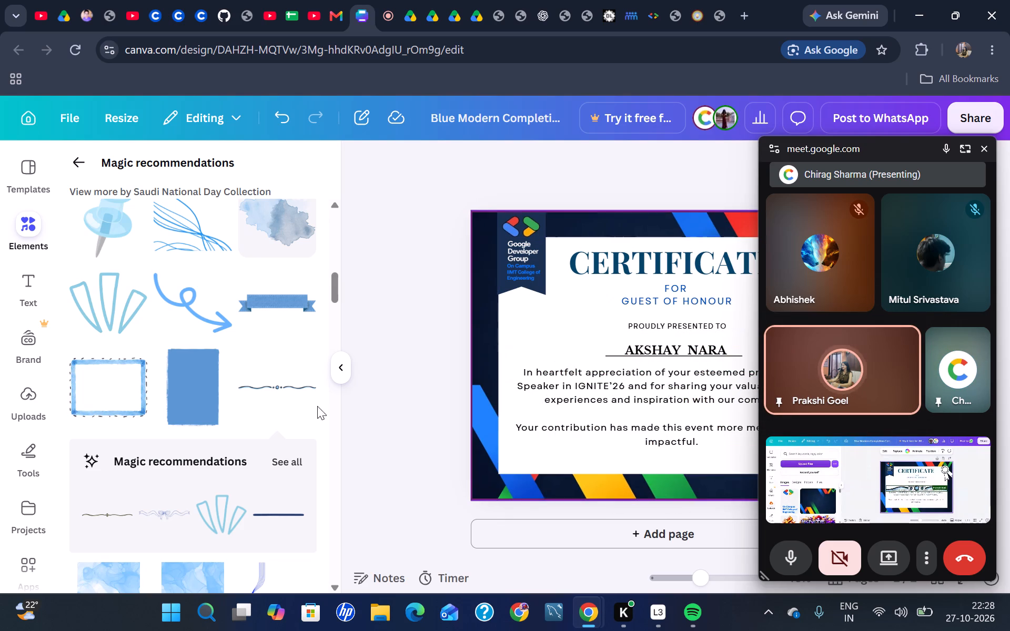
Add the thin blue hand-drawn line from the magic recommendations and place it beneath the certificate's closing sentence.
{"action": "scroll", "coordinate": [245, 540], "scroll_direction": "down", "scroll_amount": 2}
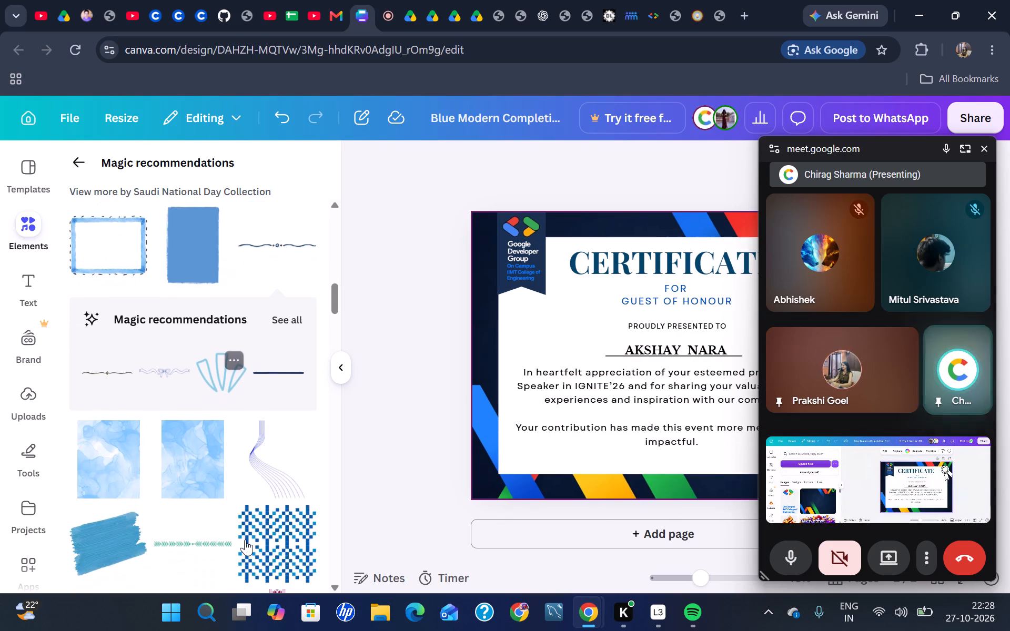
{"action": "scroll", "coordinate": [245, 540], "scroll_direction": "down", "scroll_amount": 4}
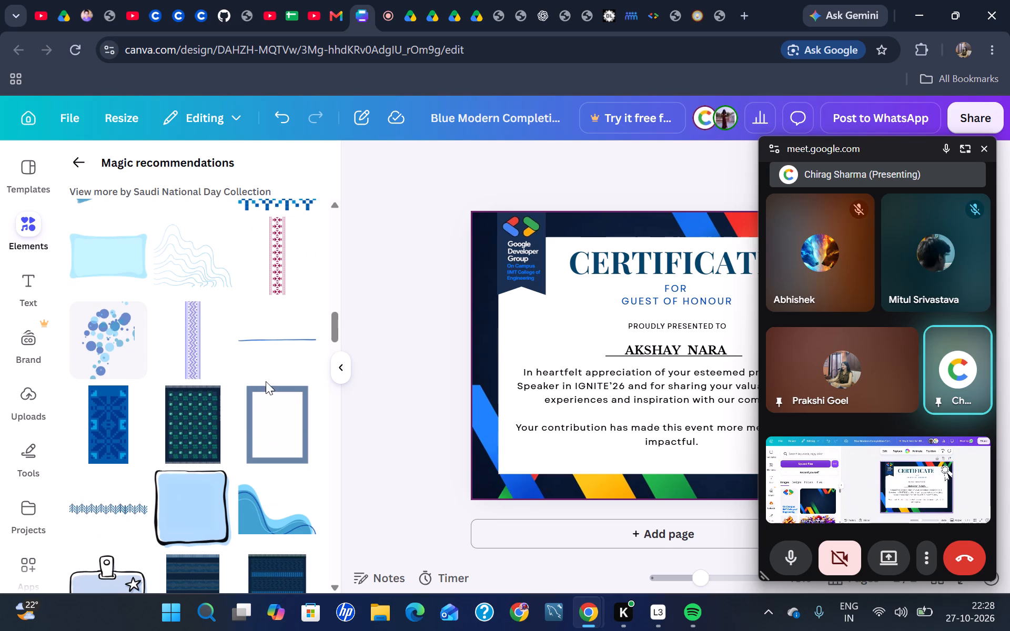
{"action": "left_click", "coordinate": [274, 332]}
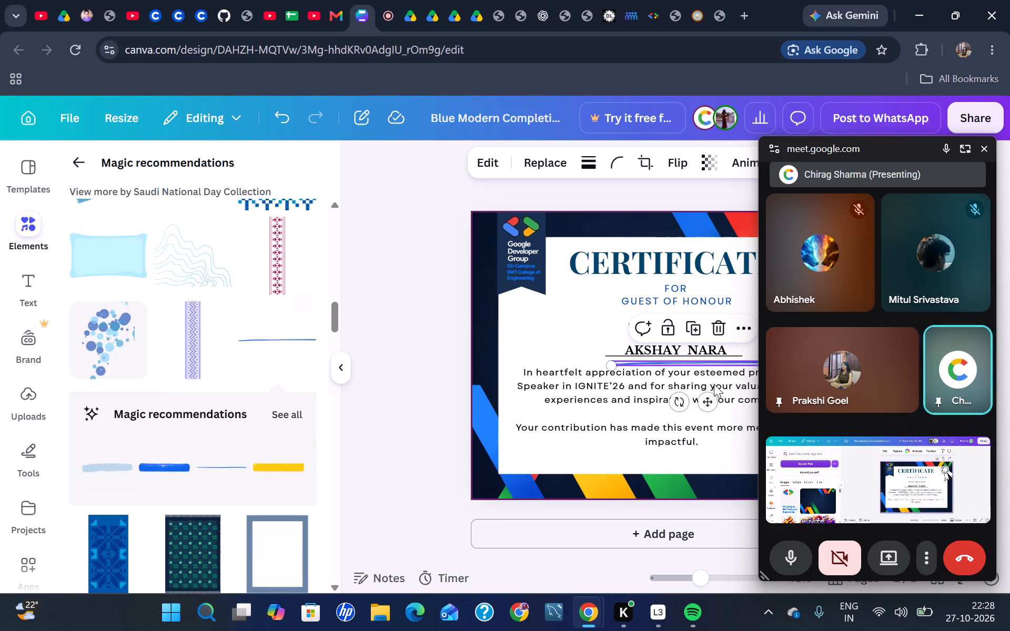
{"action": "left_click_drag", "start_coordinate": [705, 402], "coordinate": [699, 448]}
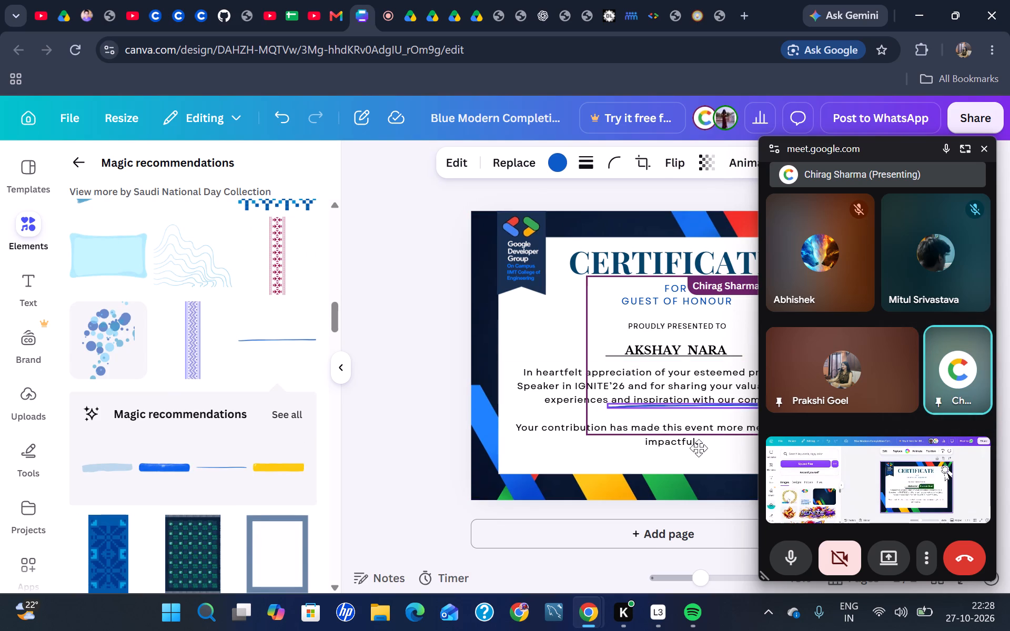
{"action": "left_click_drag", "start_coordinate": [699, 448], "coordinate": [678, 491]}
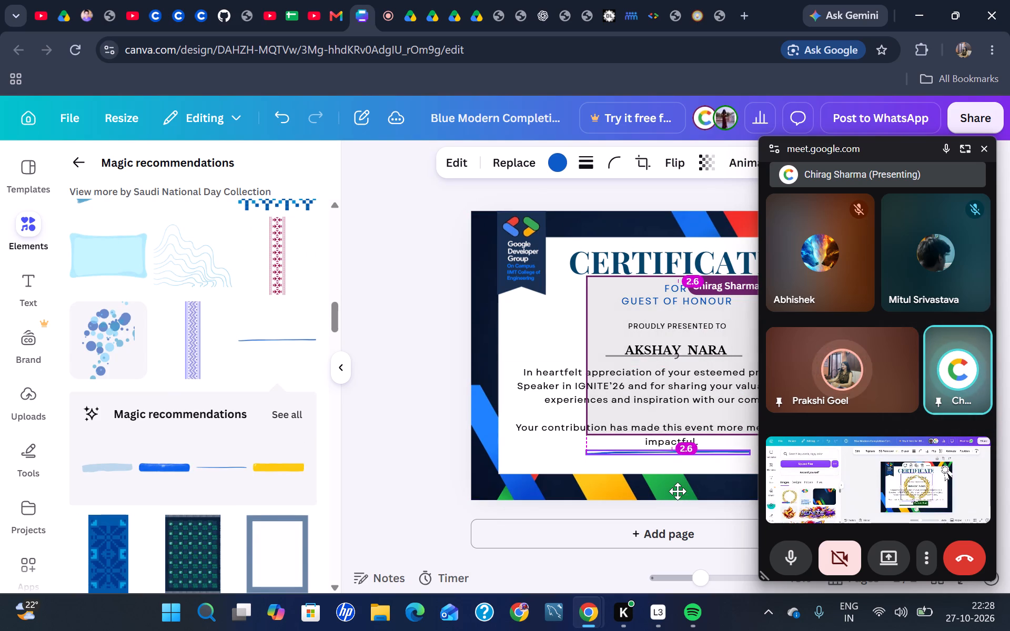
{"action": "left_click_drag", "start_coordinate": [678, 491], "coordinate": [676, 498]}
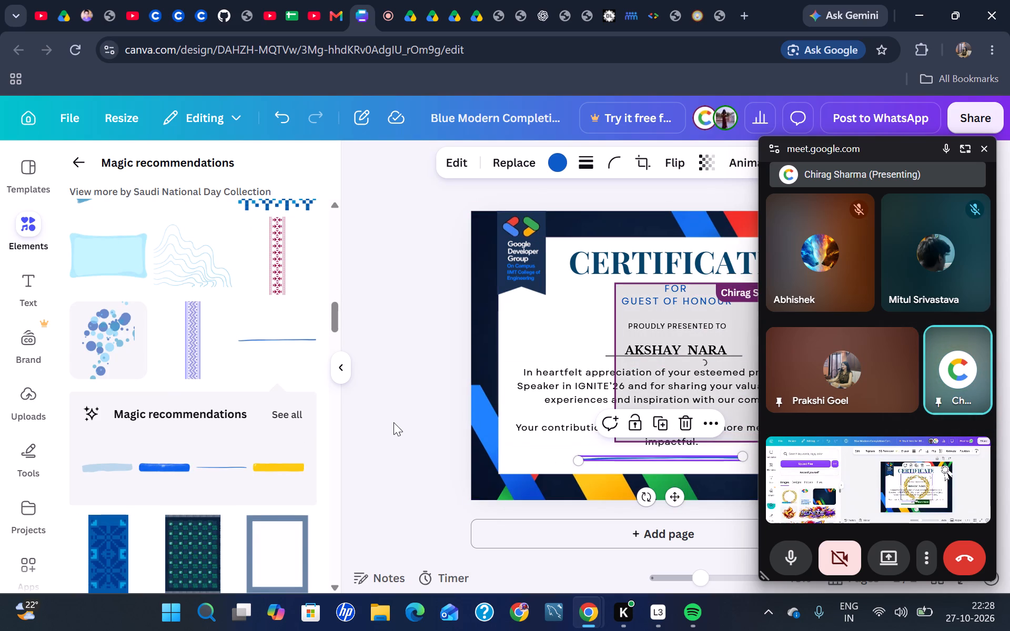
{"action": "left_click", "coordinate": [393, 422]}
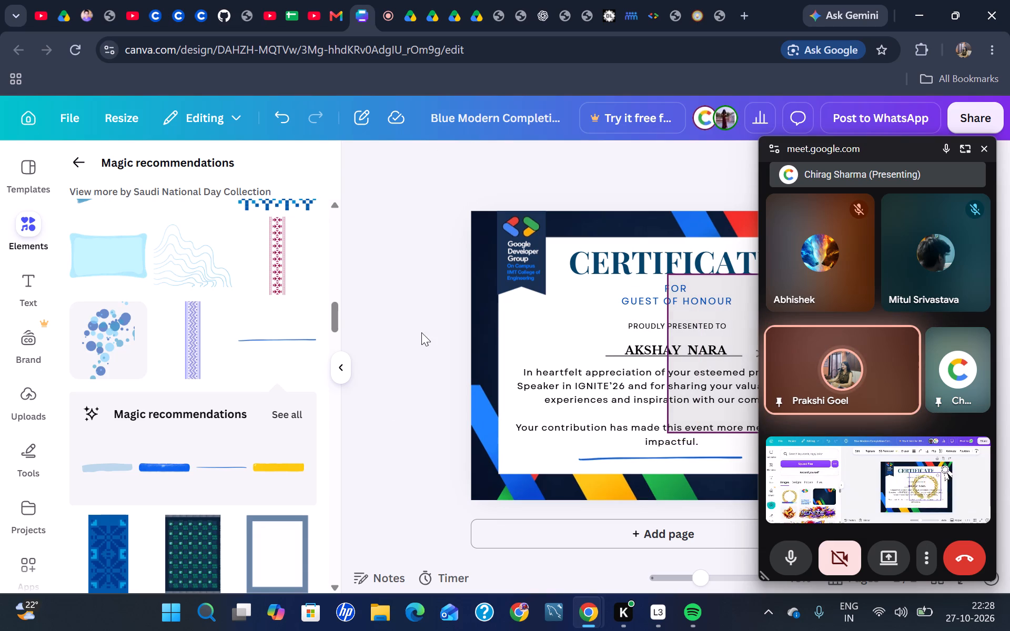
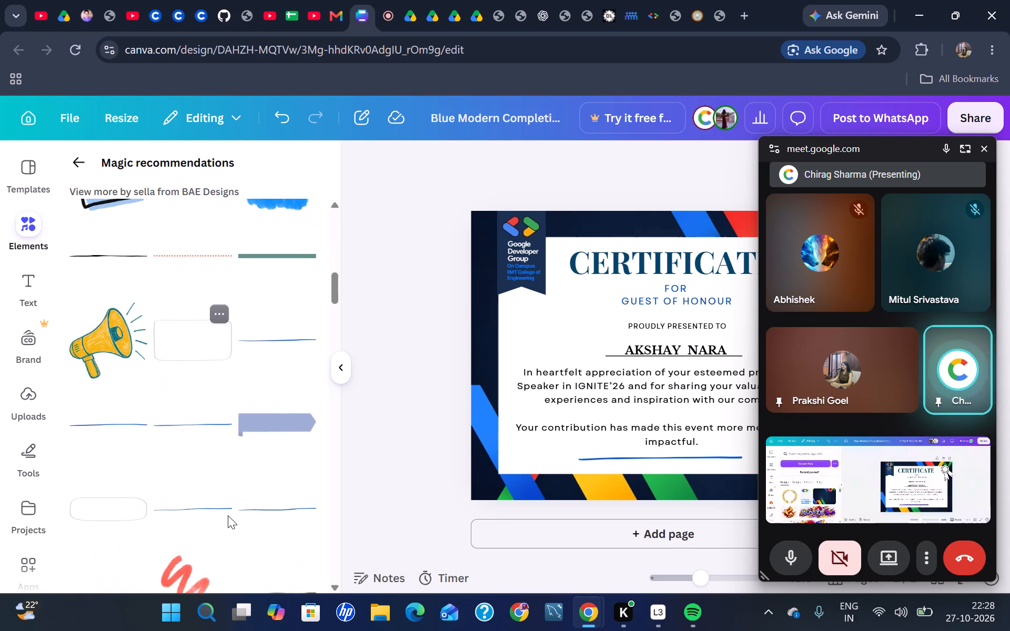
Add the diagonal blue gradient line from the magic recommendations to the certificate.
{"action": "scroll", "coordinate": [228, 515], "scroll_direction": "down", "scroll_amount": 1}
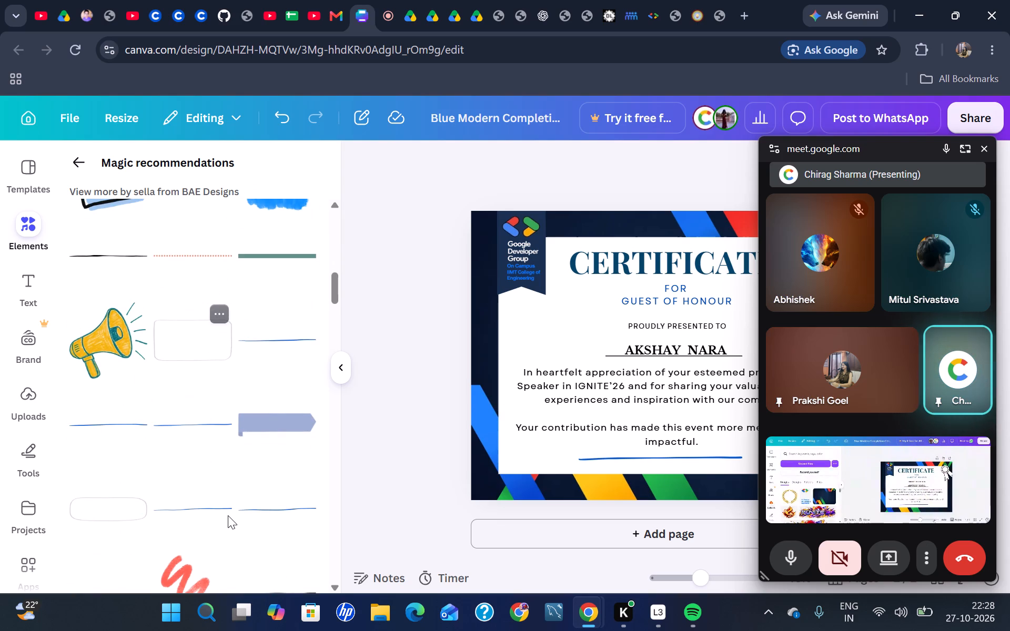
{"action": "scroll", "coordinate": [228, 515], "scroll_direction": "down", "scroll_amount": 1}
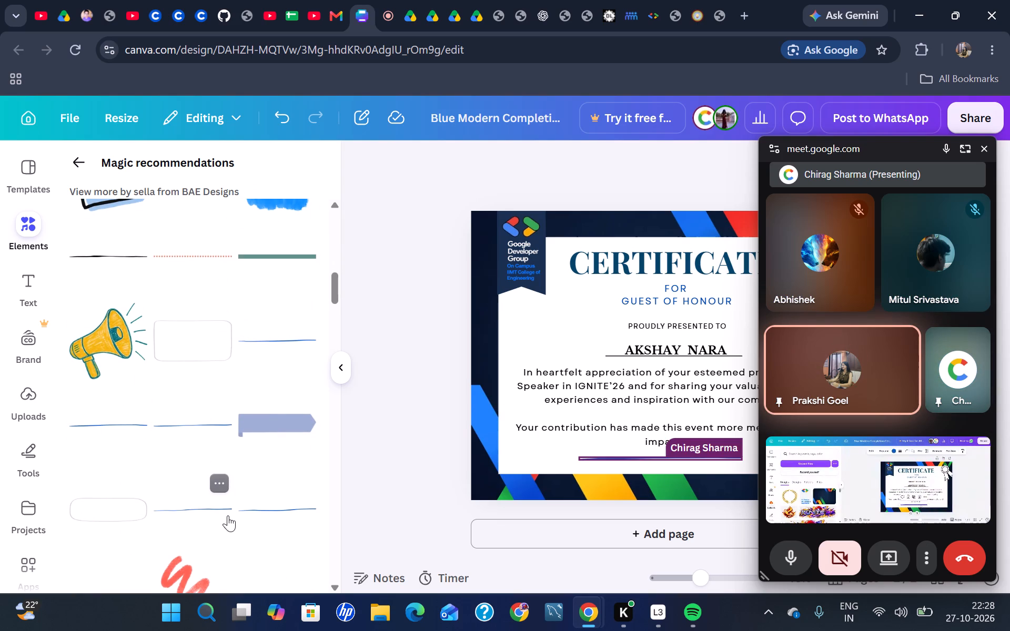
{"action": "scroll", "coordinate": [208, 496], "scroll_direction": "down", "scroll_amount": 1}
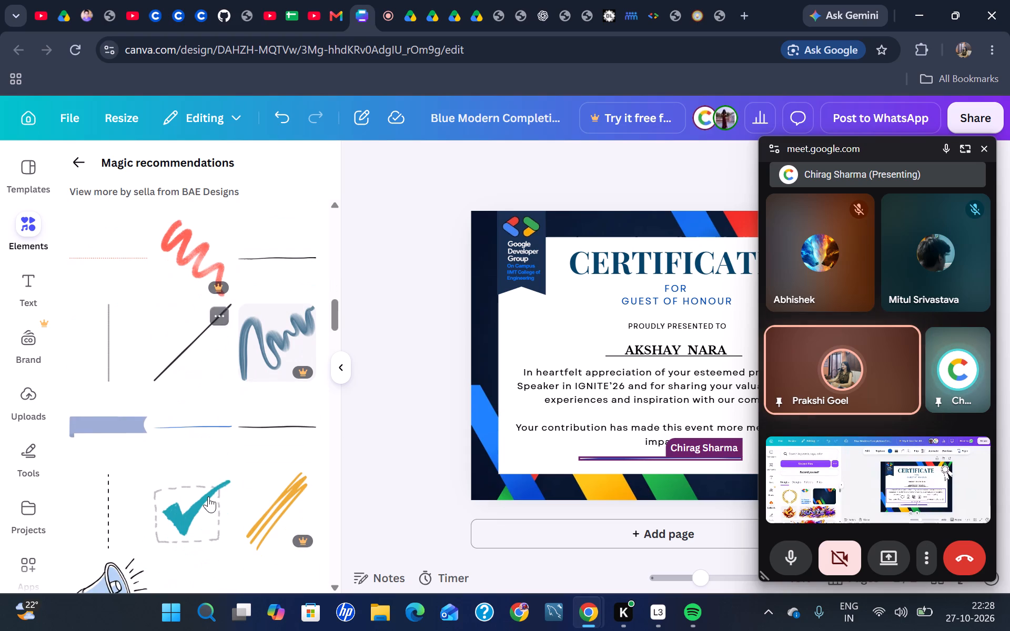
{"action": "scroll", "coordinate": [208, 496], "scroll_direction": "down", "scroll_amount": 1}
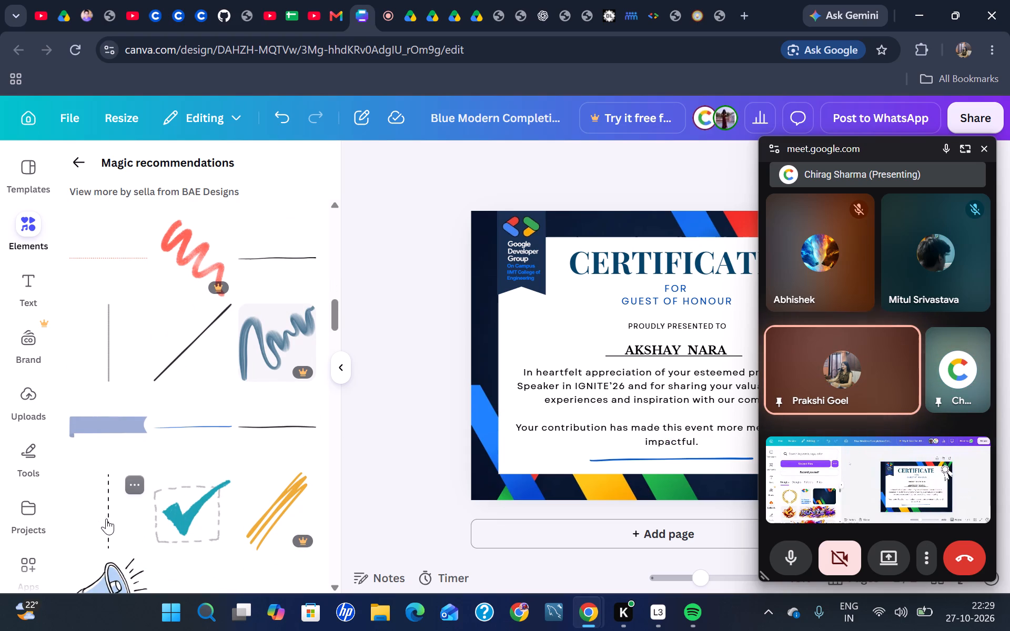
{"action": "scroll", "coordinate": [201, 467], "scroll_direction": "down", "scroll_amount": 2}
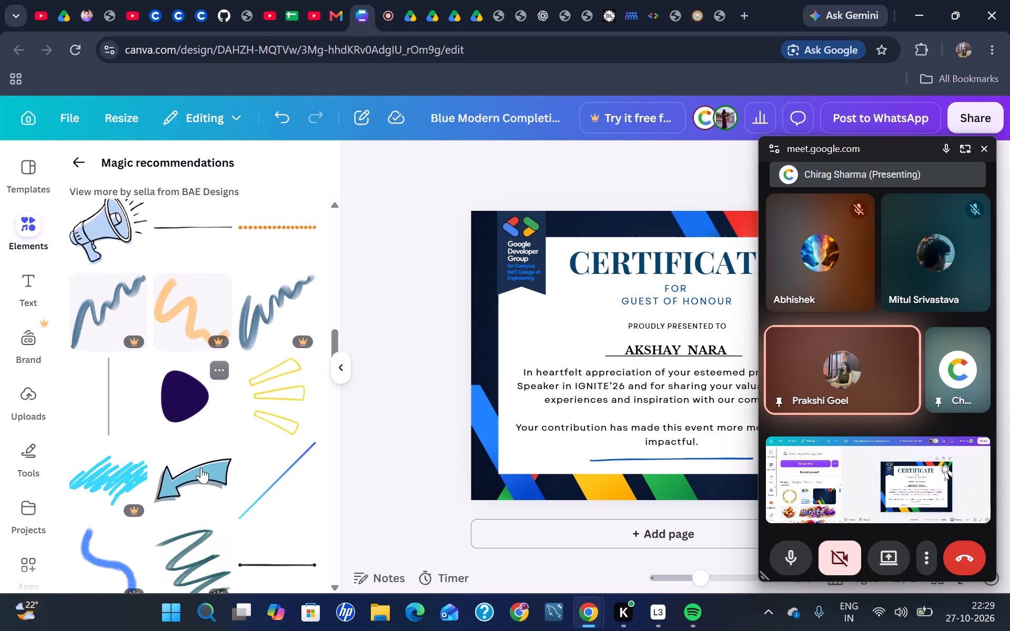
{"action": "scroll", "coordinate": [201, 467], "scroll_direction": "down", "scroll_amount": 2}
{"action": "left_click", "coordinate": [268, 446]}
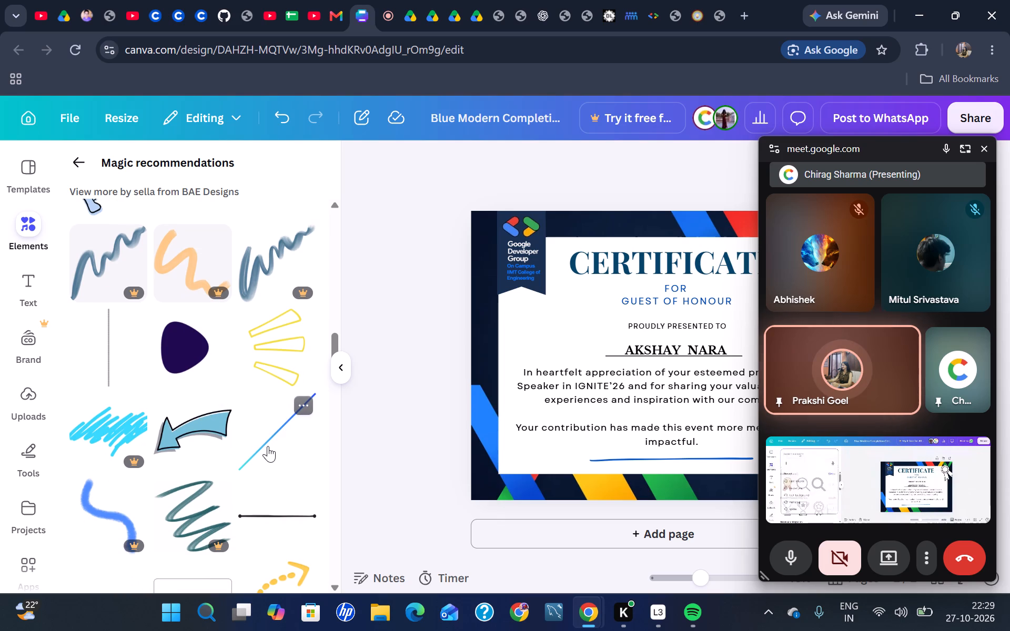
Delete the thin blue hand-drawn line beneath the certificate's closing sentence.
{"action": "left_click", "coordinate": [635, 457]}
{"action": "left_click", "coordinate": [699, 426]}
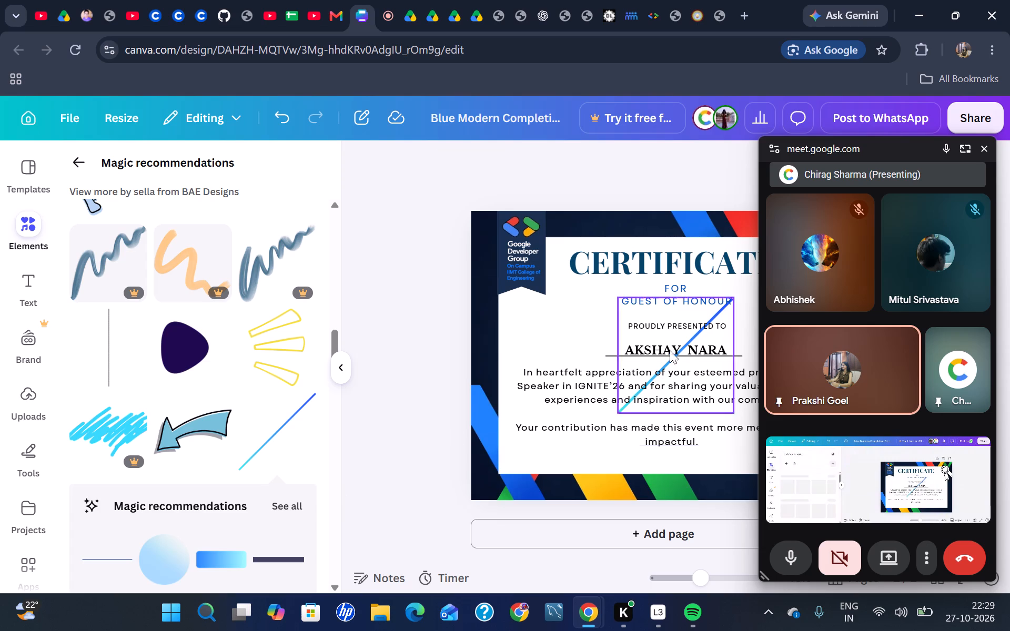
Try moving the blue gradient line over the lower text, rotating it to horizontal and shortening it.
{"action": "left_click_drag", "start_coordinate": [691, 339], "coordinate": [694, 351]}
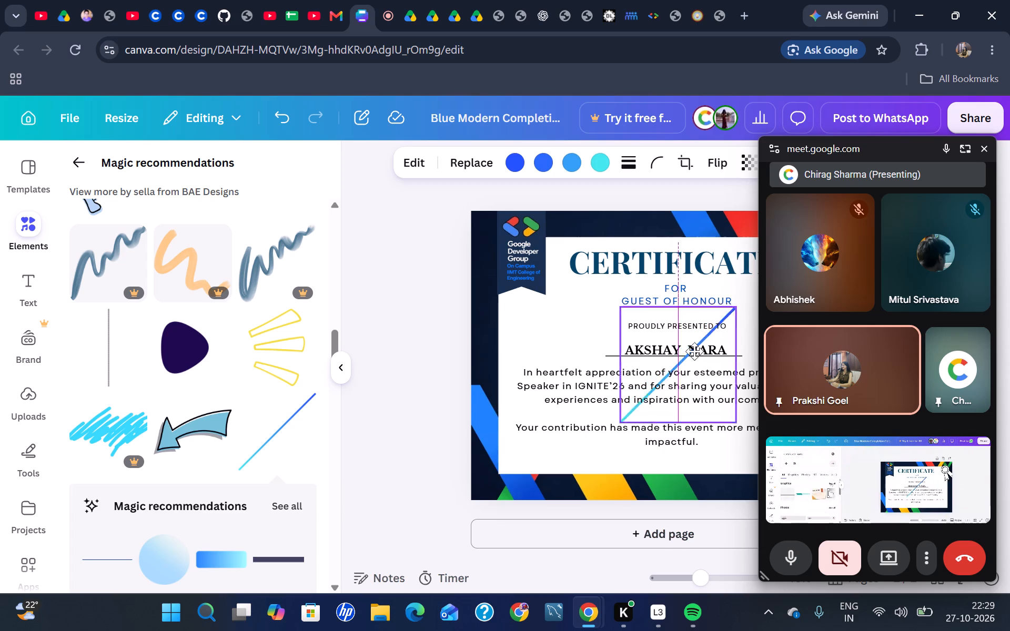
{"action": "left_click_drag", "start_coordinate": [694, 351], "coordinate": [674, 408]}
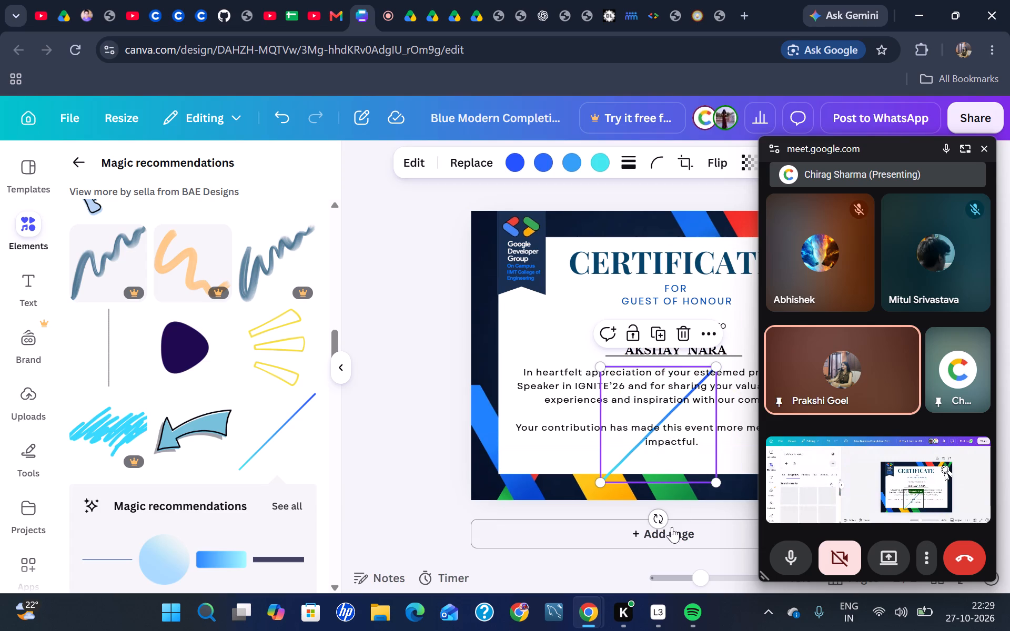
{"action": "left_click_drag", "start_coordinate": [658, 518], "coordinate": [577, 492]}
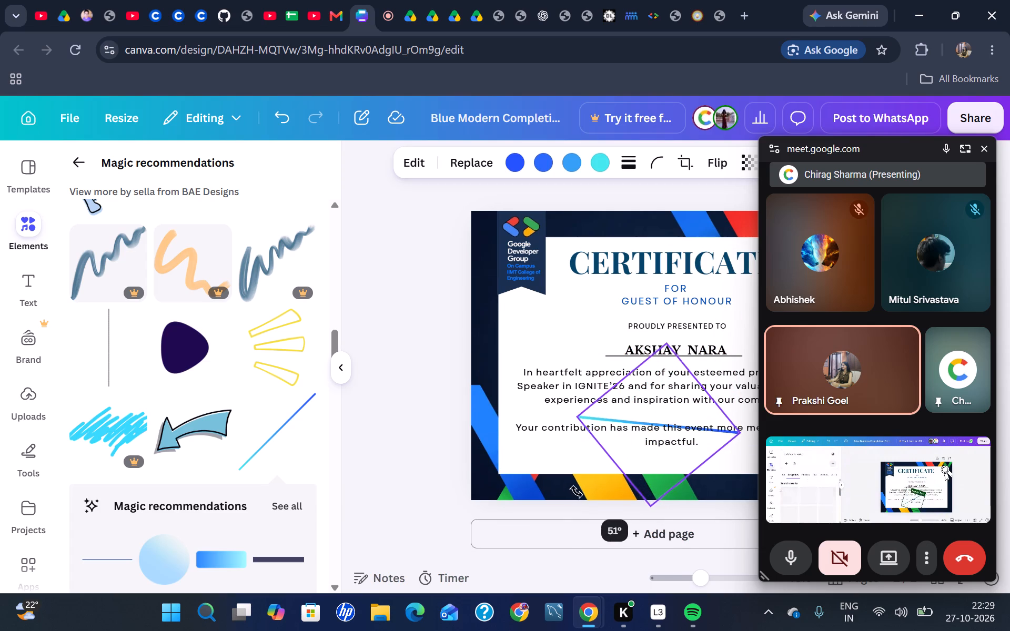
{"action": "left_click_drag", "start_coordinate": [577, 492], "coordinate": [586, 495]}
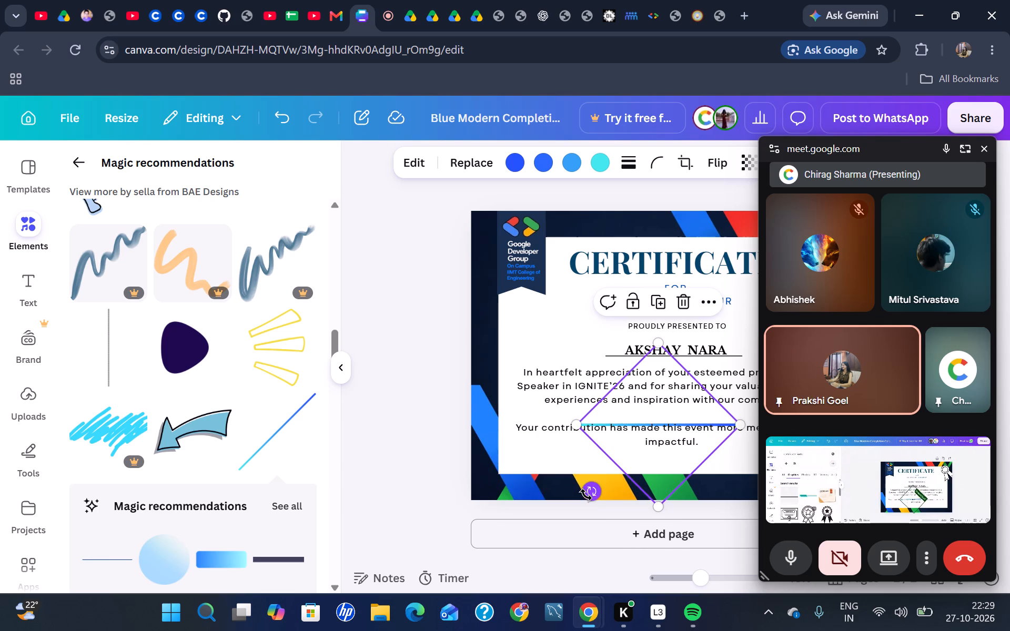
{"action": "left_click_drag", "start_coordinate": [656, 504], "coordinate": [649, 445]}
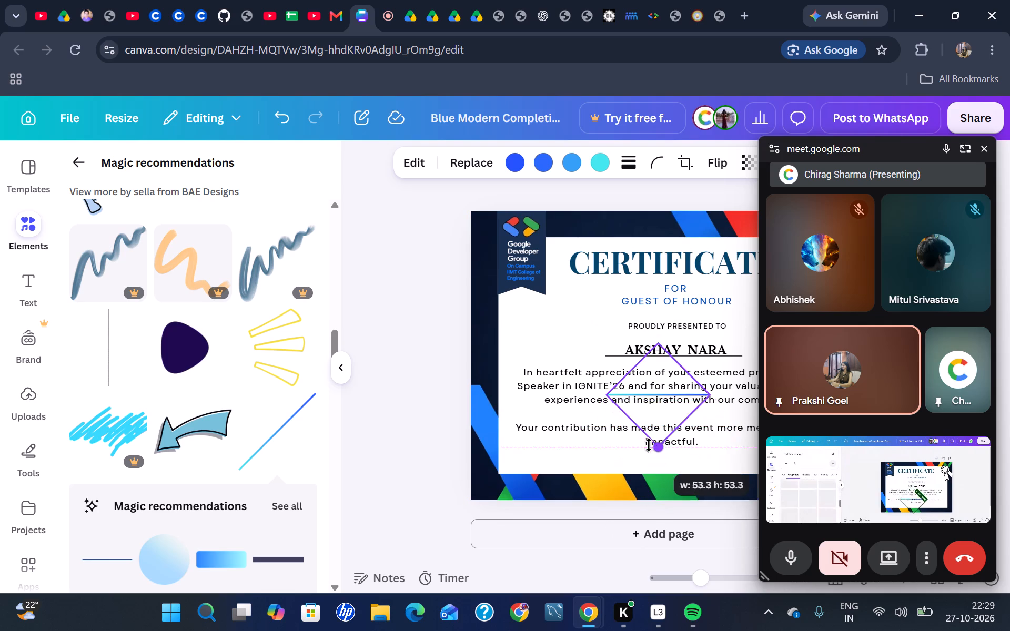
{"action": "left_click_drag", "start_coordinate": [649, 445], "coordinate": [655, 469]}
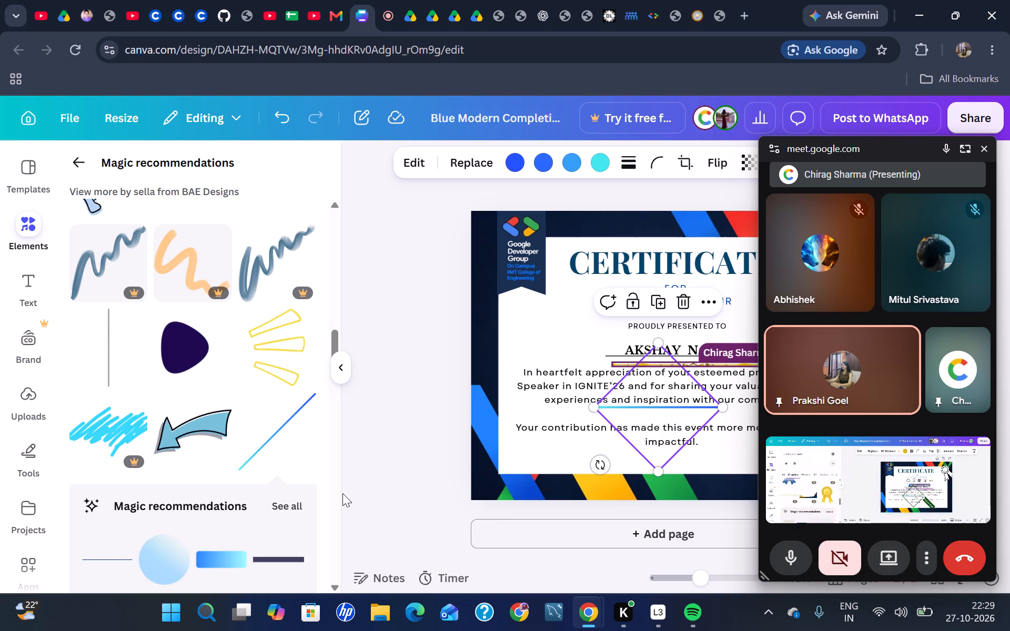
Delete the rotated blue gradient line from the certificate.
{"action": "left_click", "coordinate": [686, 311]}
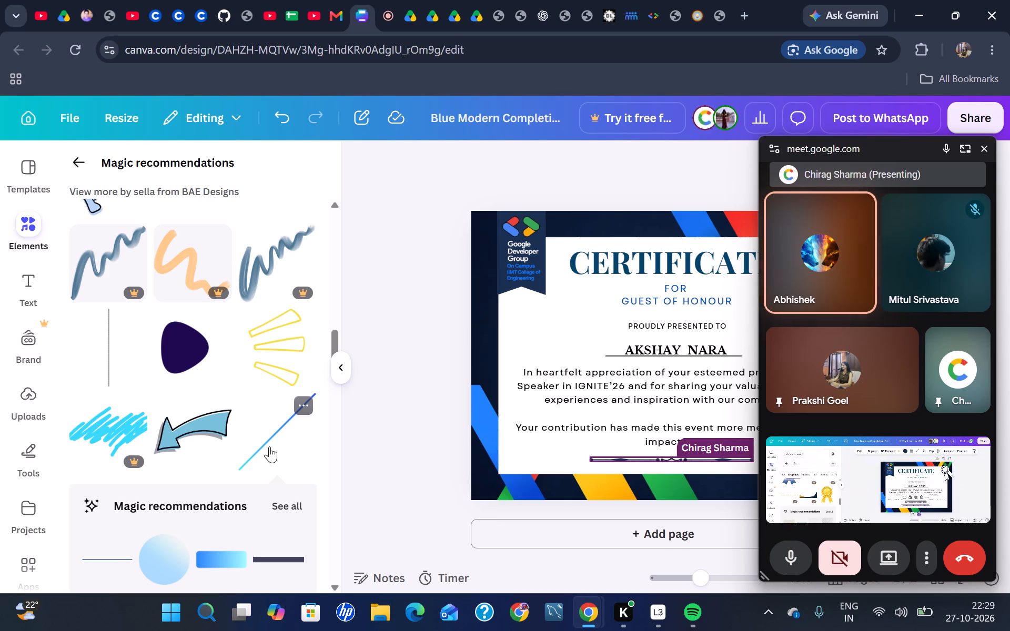
Check the magic recommendations for alternatives and add the diagonal blue gradient line to the certificate again.
{"action": "scroll", "coordinate": [269, 446], "scroll_direction": "down", "scroll_amount": 2}
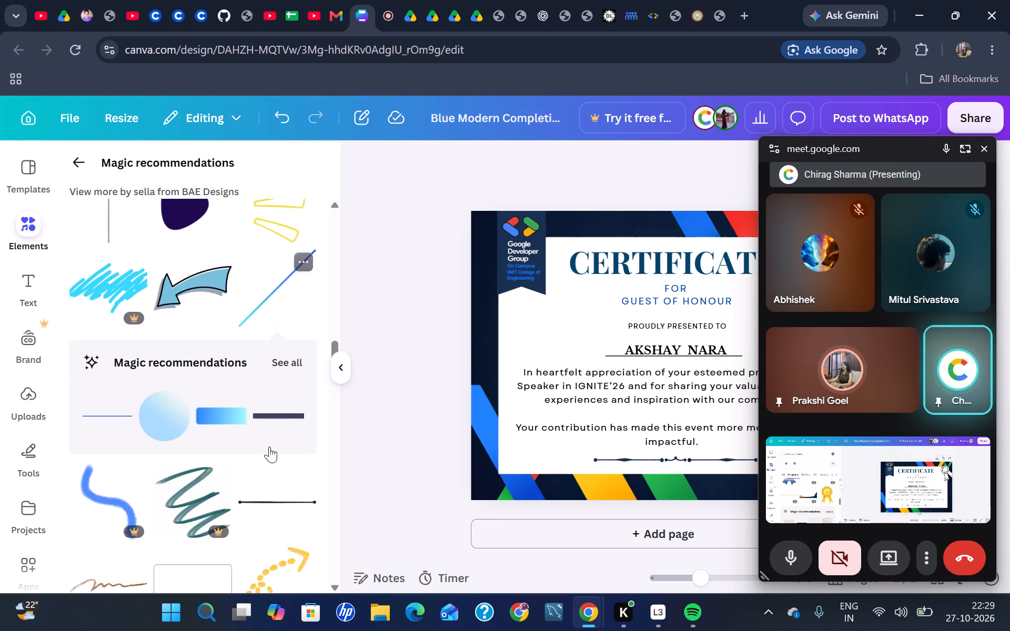
{"action": "scroll", "coordinate": [269, 446], "scroll_direction": "down", "scroll_amount": 4}
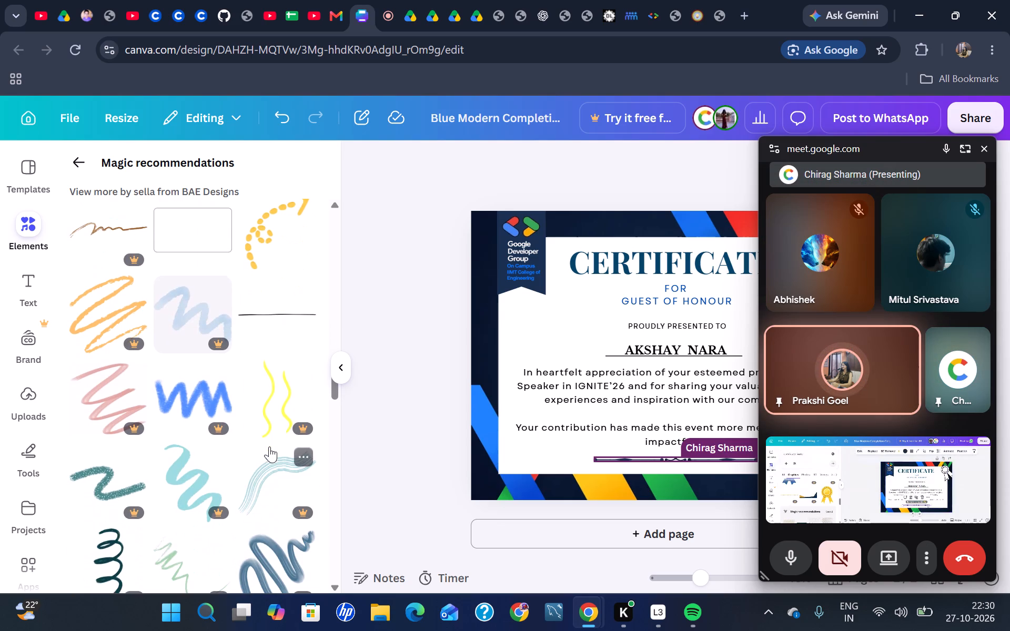
{"action": "scroll", "coordinate": [269, 446], "scroll_direction": "down", "scroll_amount": 5}
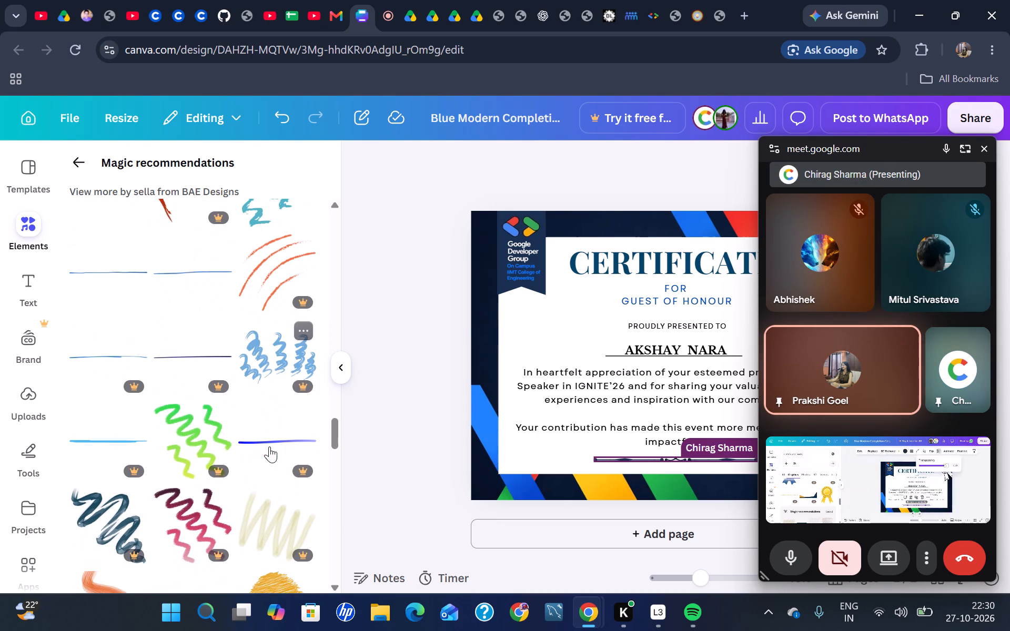
{"action": "scroll", "coordinate": [269, 446], "scroll_direction": "down", "scroll_amount": 4}
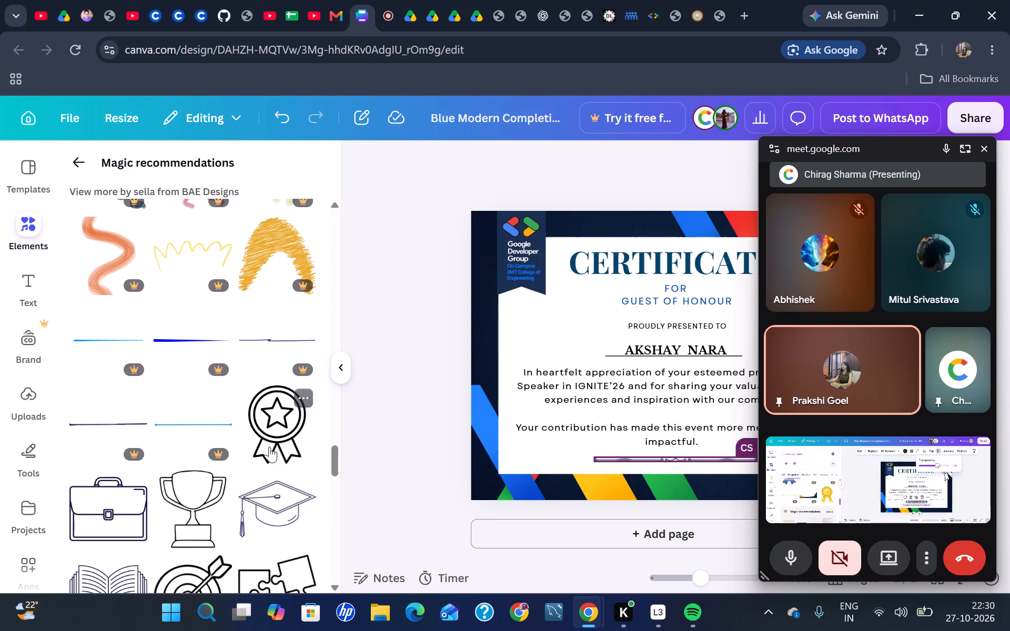
{"action": "scroll", "coordinate": [269, 446], "scroll_direction": "up", "scroll_amount": 9}
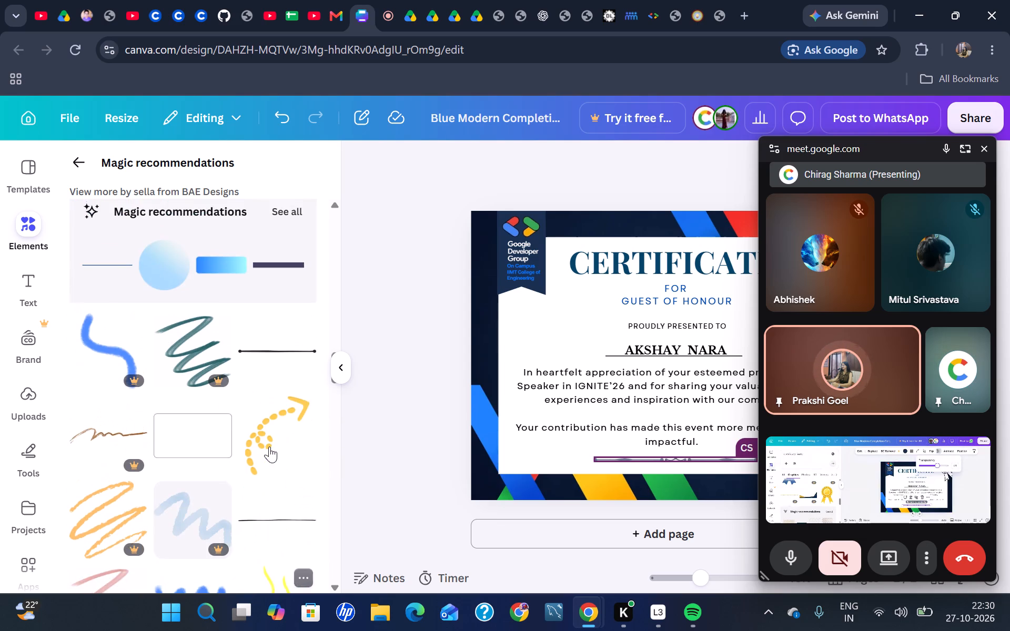
{"action": "scroll", "coordinate": [269, 446], "scroll_direction": "up", "scroll_amount": 3}
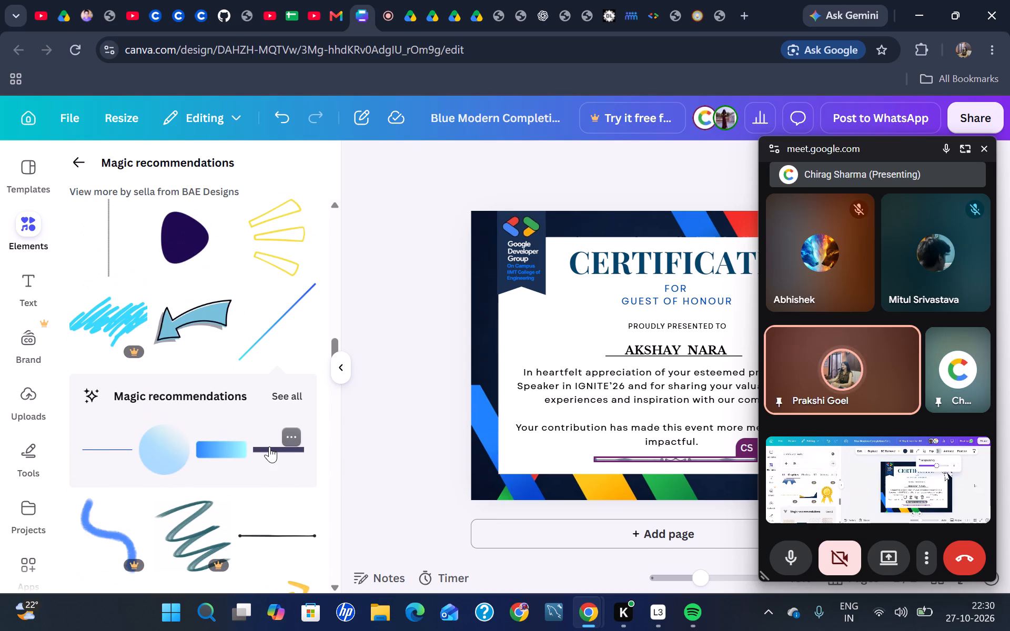
{"action": "left_click", "coordinate": [405, 281]}
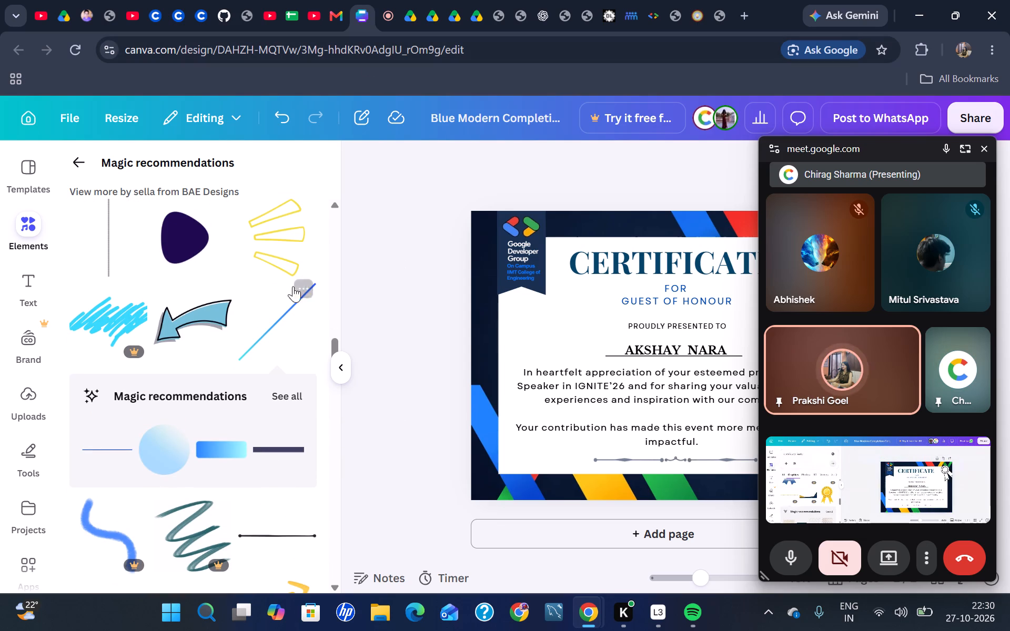
{"action": "left_click", "coordinate": [277, 327]}
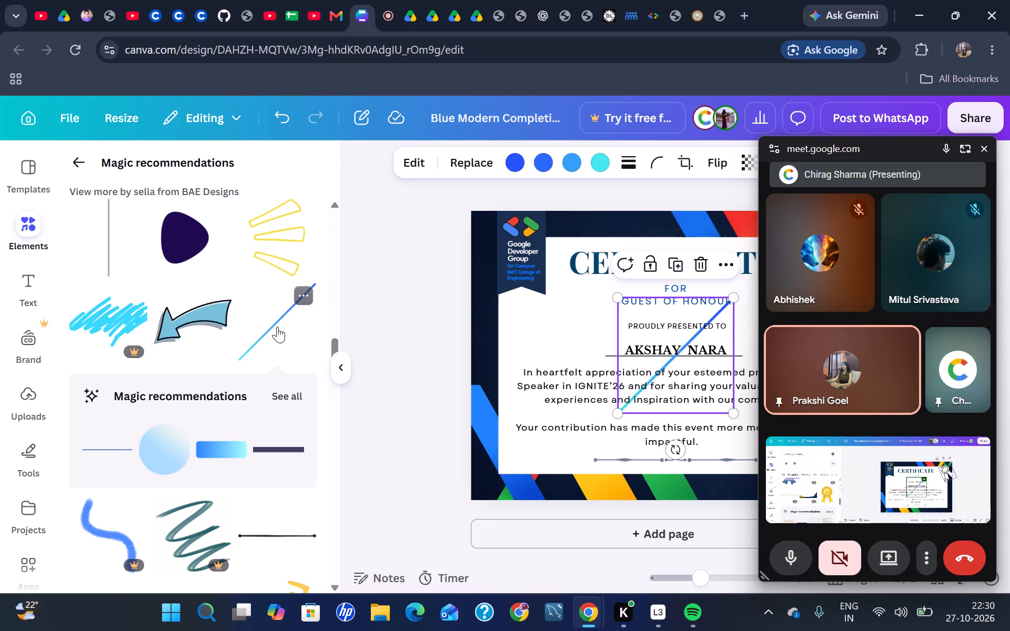
{"action": "left_click", "coordinate": [453, 311]}
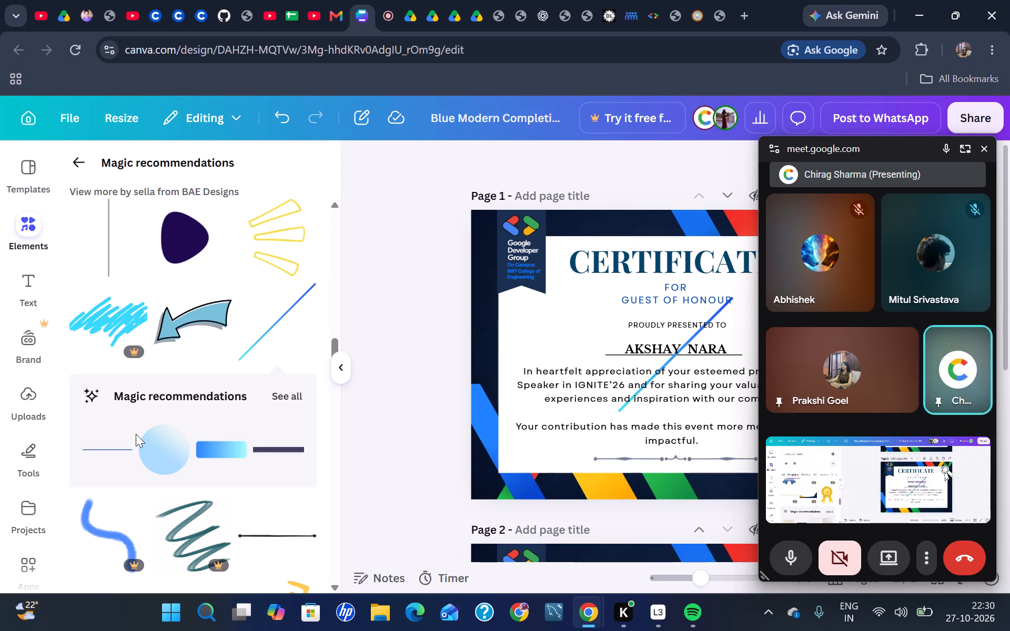
{"action": "scroll", "coordinate": [136, 434], "scroll_direction": "down", "scroll_amount": 7}
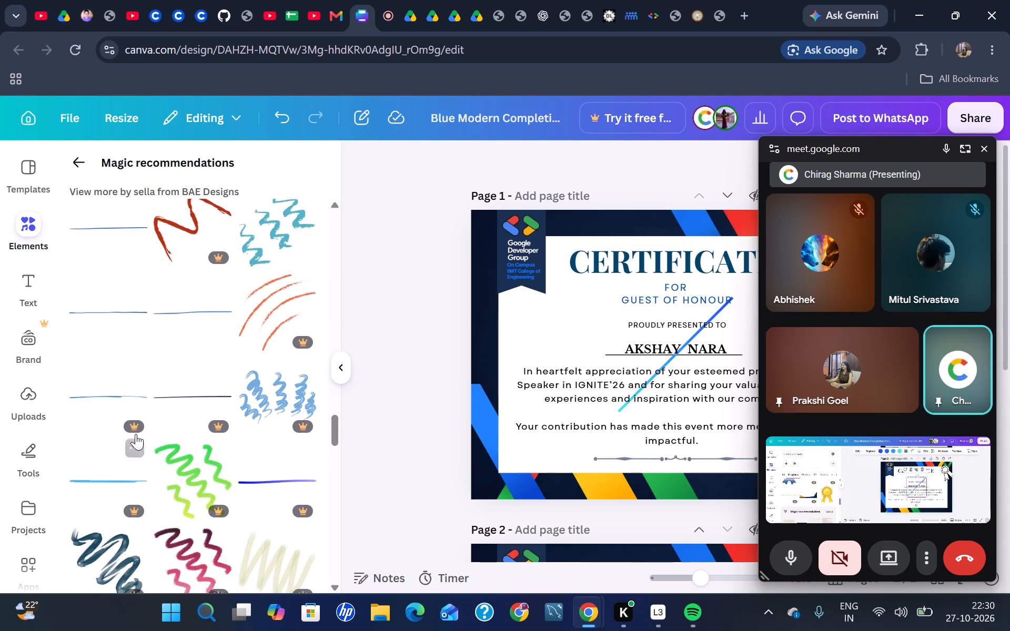
{"action": "scroll", "coordinate": [136, 434], "scroll_direction": "down", "scroll_amount": 5}
{"action": "scroll", "coordinate": [136, 434], "scroll_direction": "up", "scroll_amount": 2}
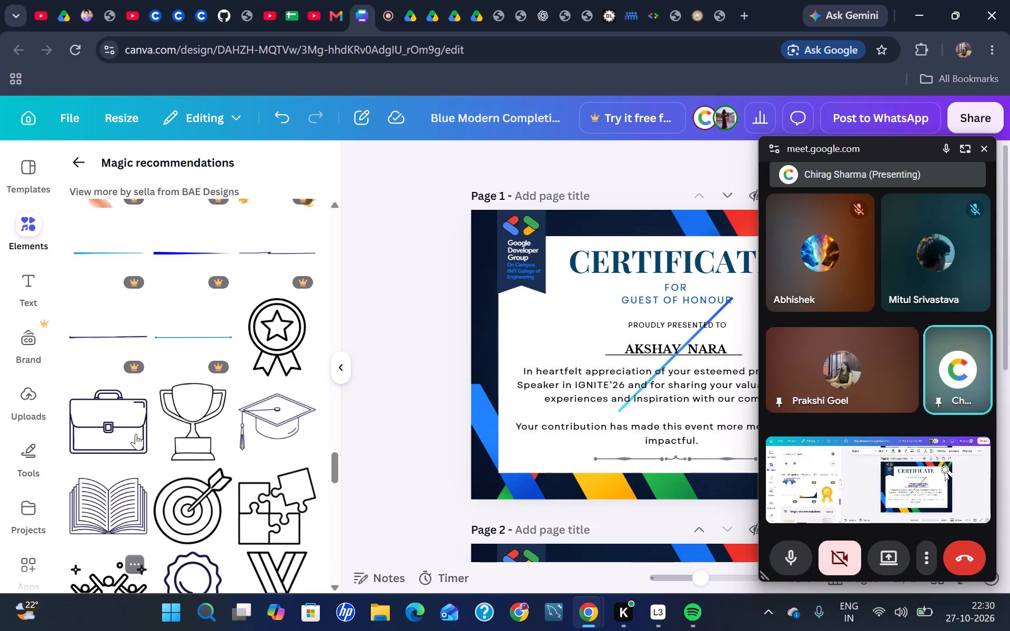
{"action": "scroll", "coordinate": [136, 434], "scroll_direction": "down", "scroll_amount": 1}
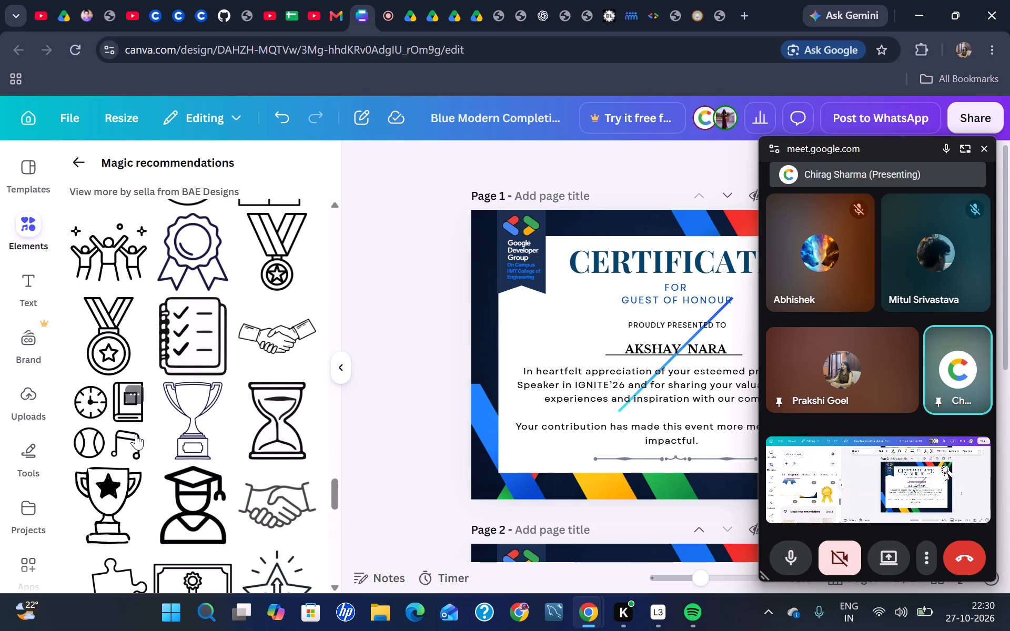
{"action": "scroll", "coordinate": [150, 436], "scroll_direction": "down", "scroll_amount": 2}
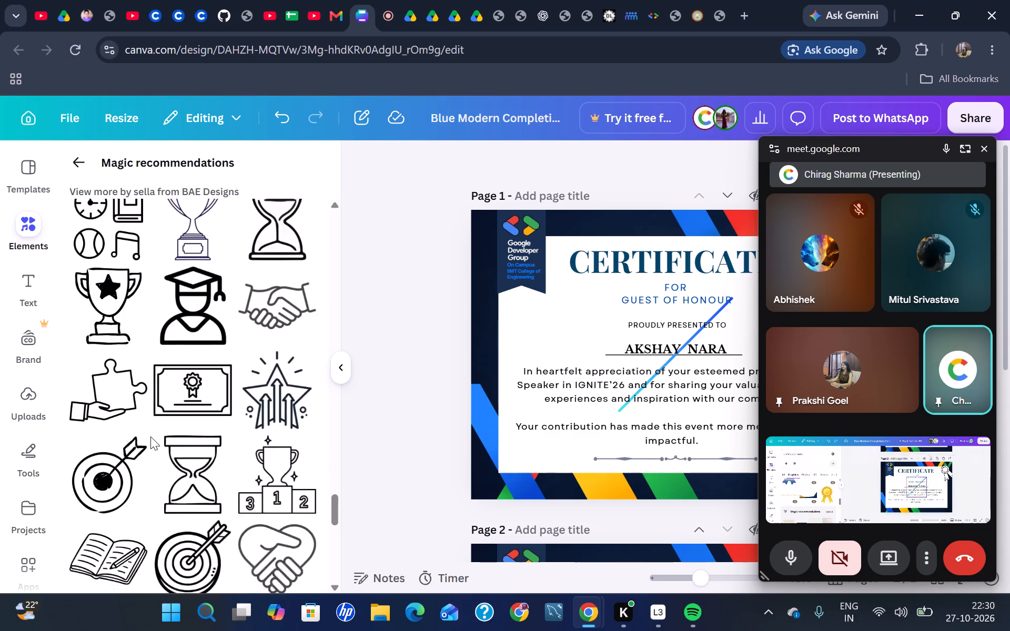
{"action": "scroll", "coordinate": [150, 436], "scroll_direction": "down", "scroll_amount": 2}
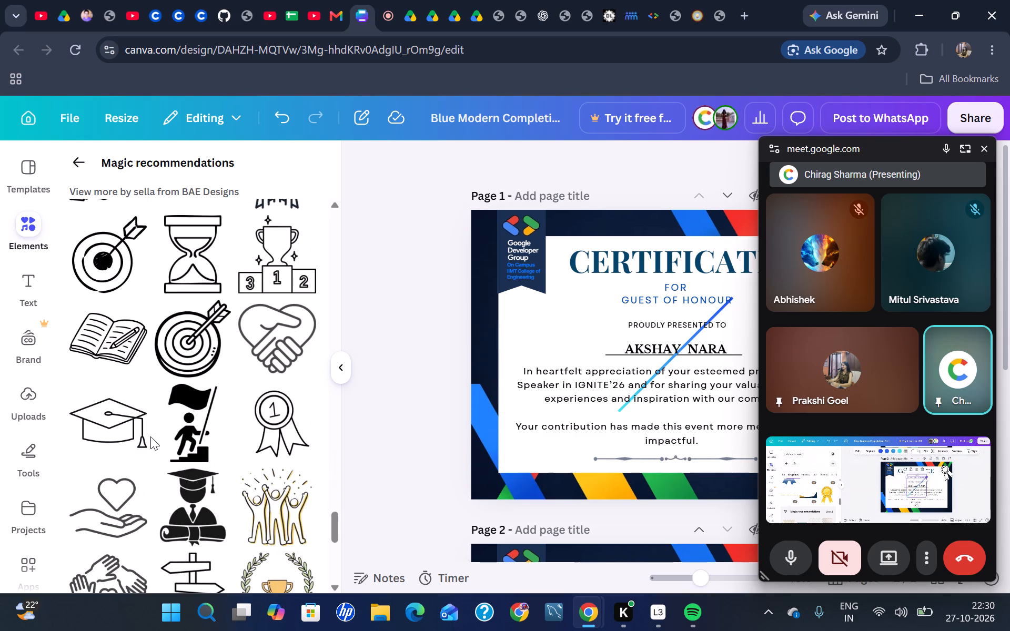
{"action": "scroll", "coordinate": [150, 436], "scroll_direction": "down", "scroll_amount": 1}
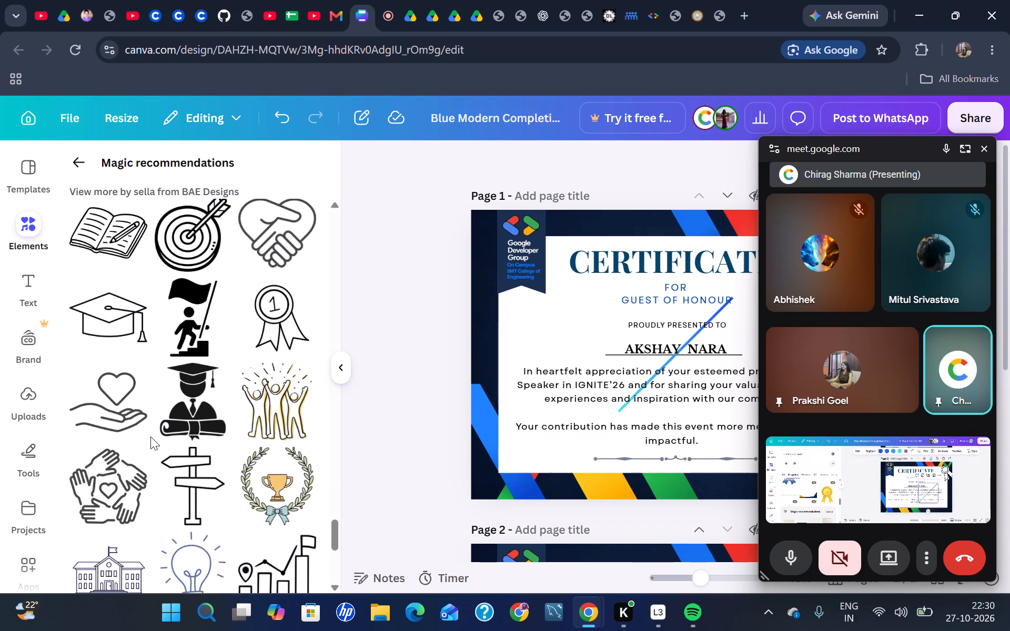
{"action": "scroll", "coordinate": [150, 436], "scroll_direction": "down", "scroll_amount": 2}
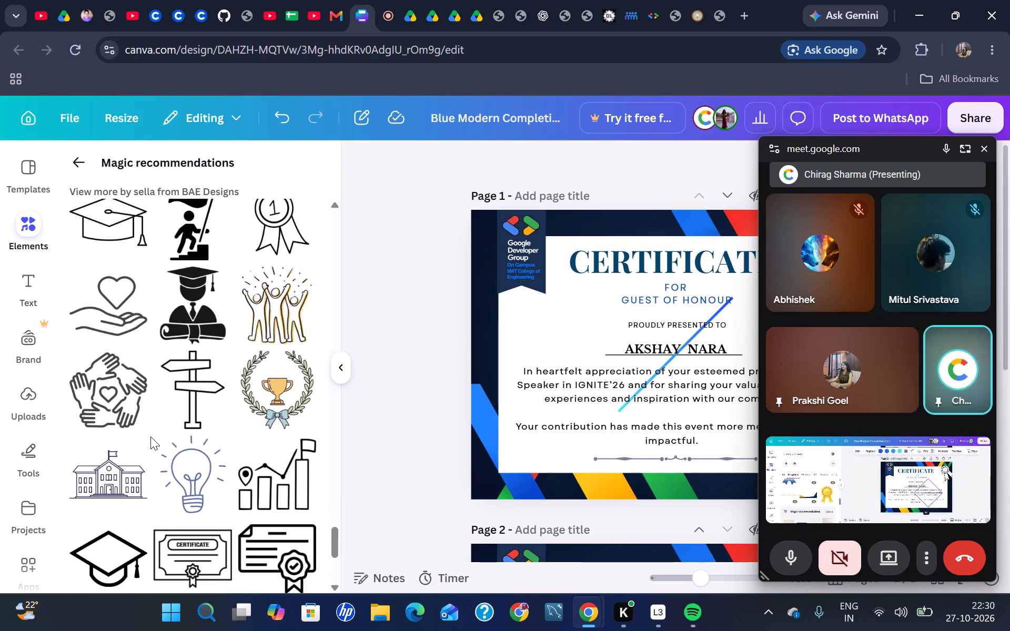